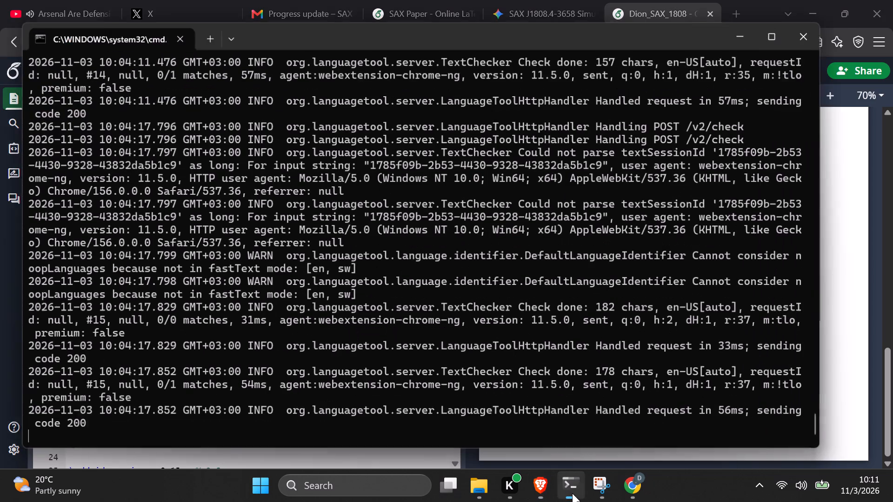
Close the leftover command prompt window and the Snipping Tool window.
left_click(819, 32)
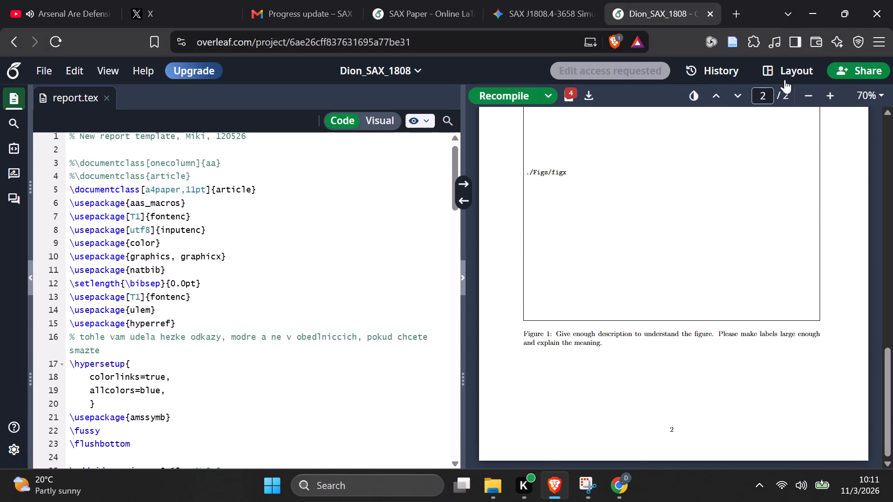
left_click(596, 484)
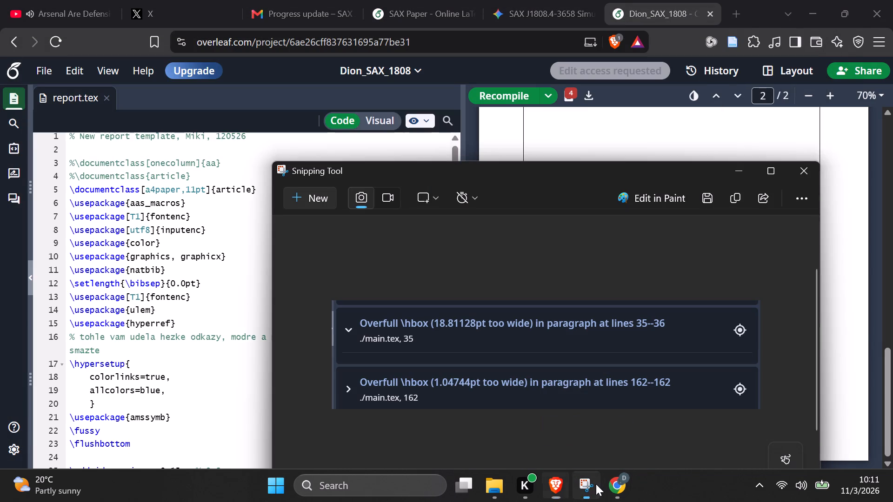
left_click(808, 170)
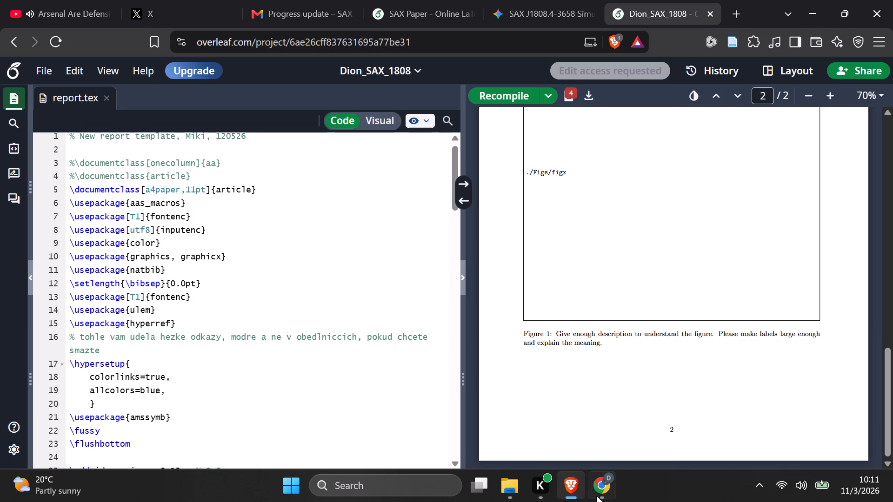
Switch to Chrome and replace the Contabo data retention search tab with a new blank tab.
left_click(611, 487)
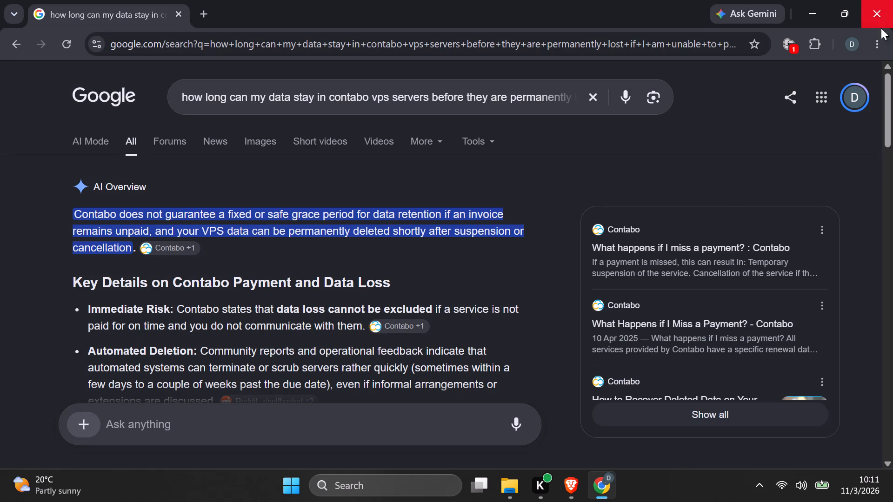
left_click(201, 19)
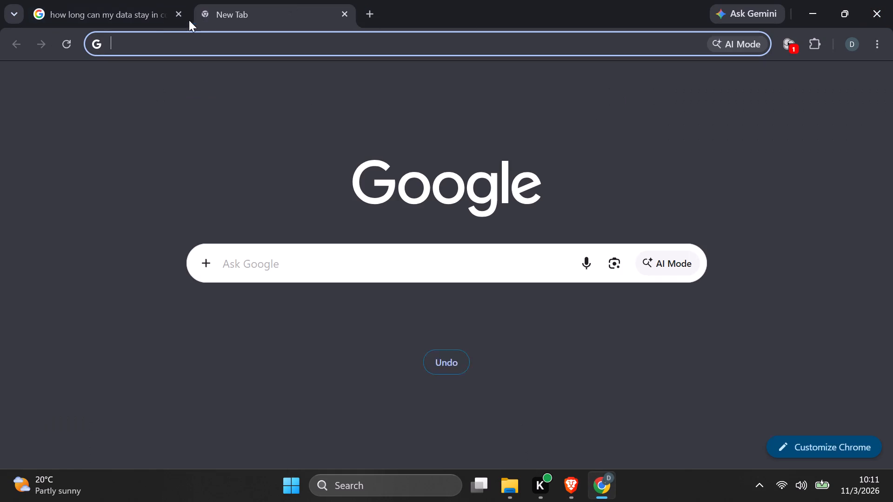
left_click(180, 13)
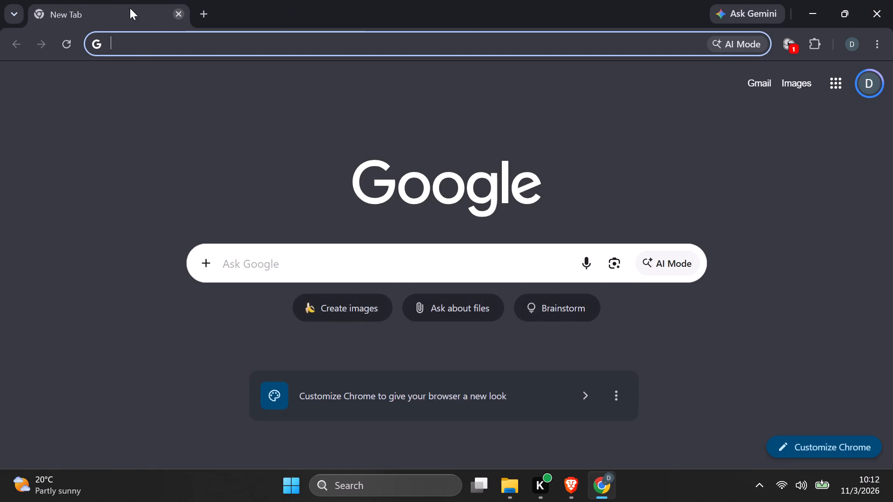
Search Google for clickup, open the ClickUp website and go through its login to the workspace.
key("c")
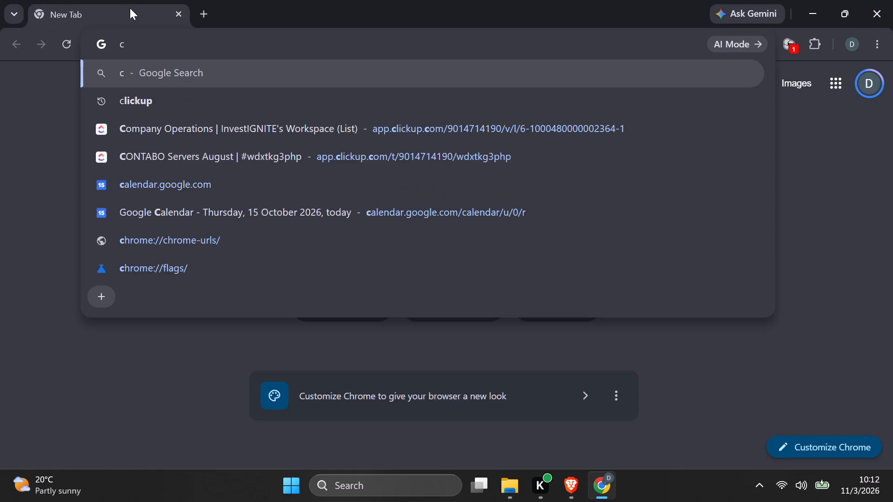
left_click(153, 98)
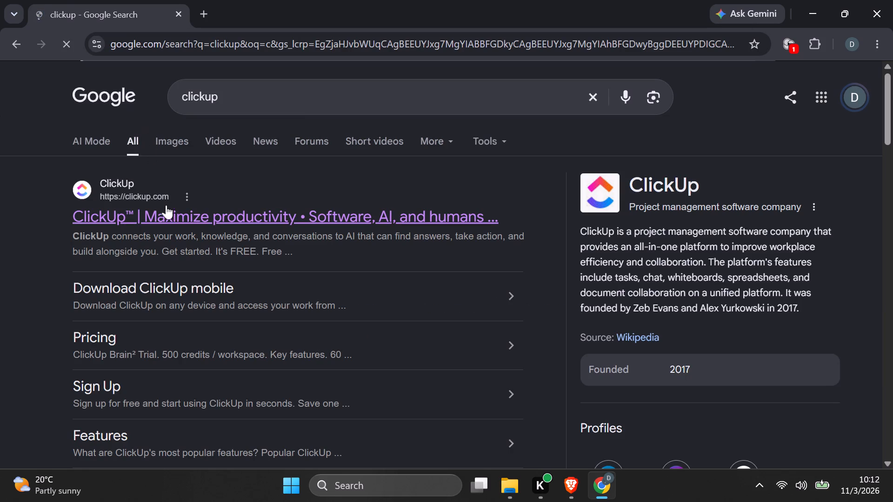
left_click(166, 212)
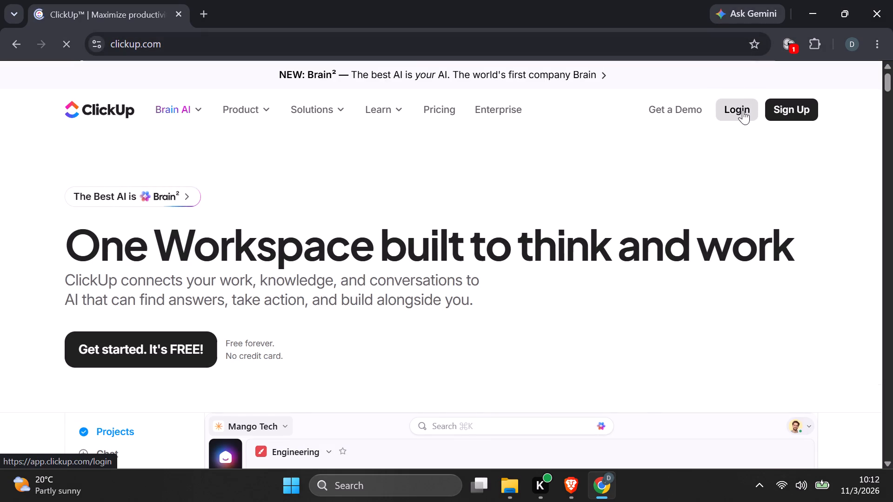
left_click(743, 110)
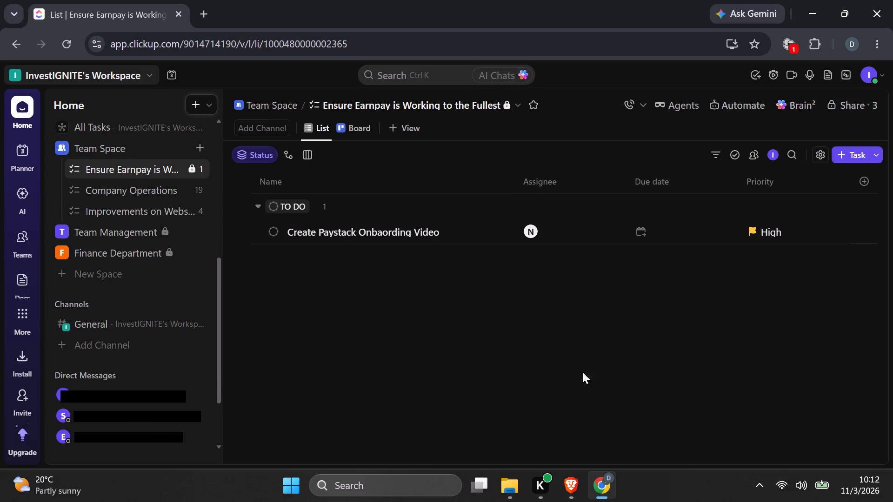
Open the first direct message conversation in the workspace and dismiss its conversation-starter banner.
scroll(436, 402, "up", 1)
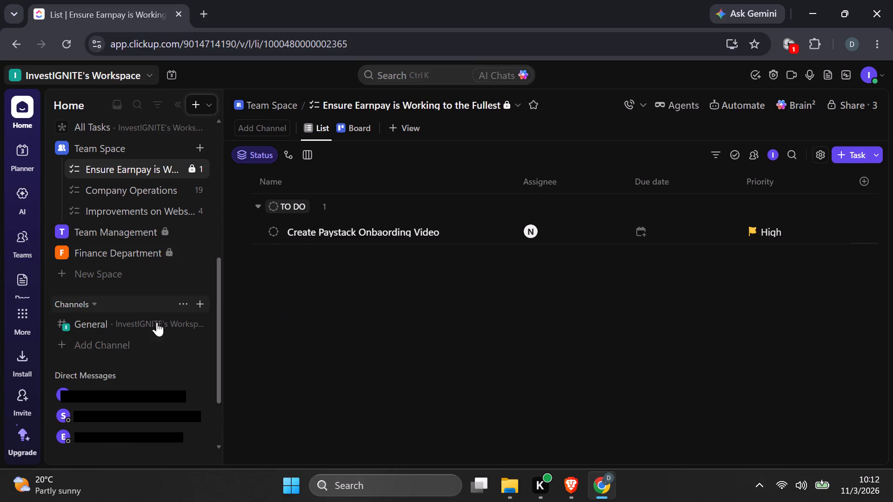
scroll(165, 376, "up", 1)
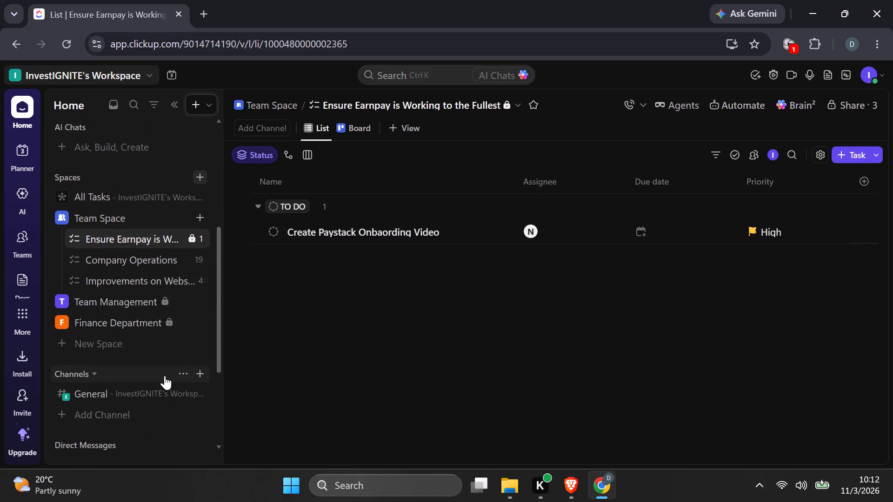
scroll(165, 376, "down", 2)
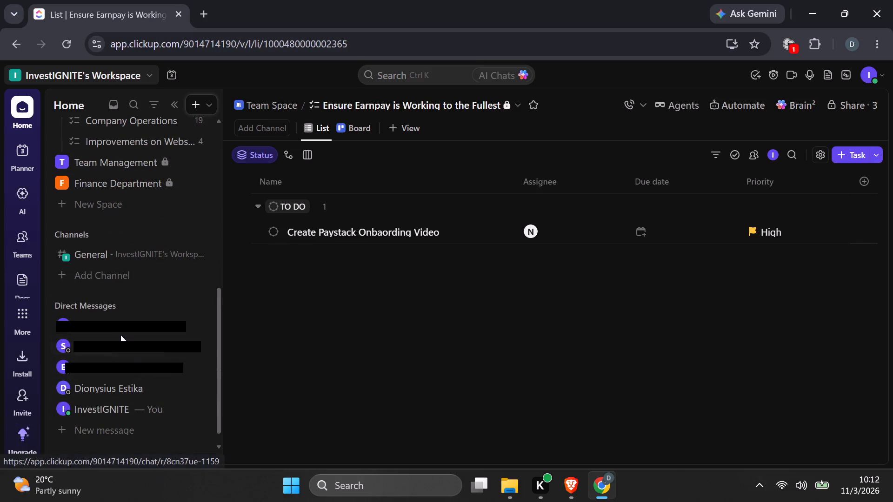
left_click(202, 329)
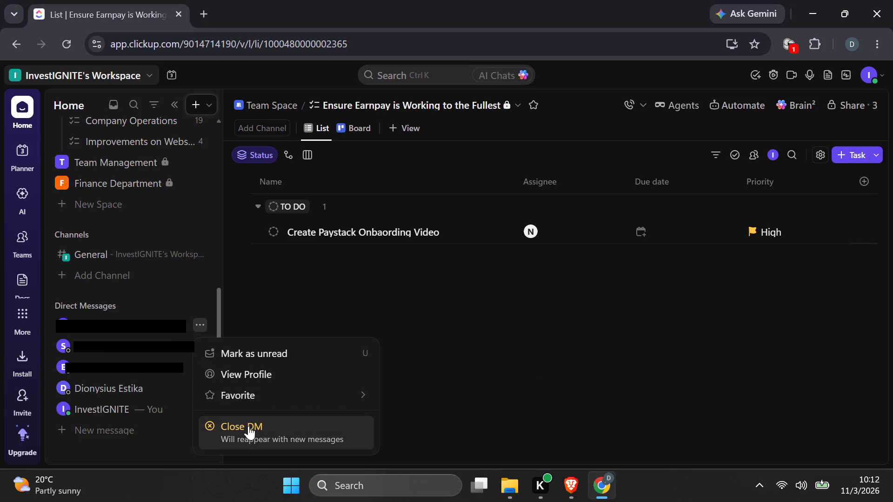
left_click(138, 325)
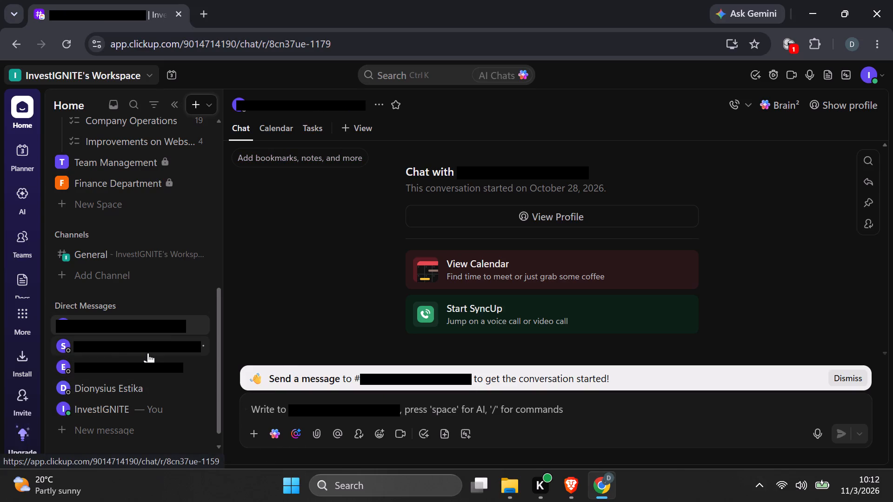
scroll(151, 371, "up", 3)
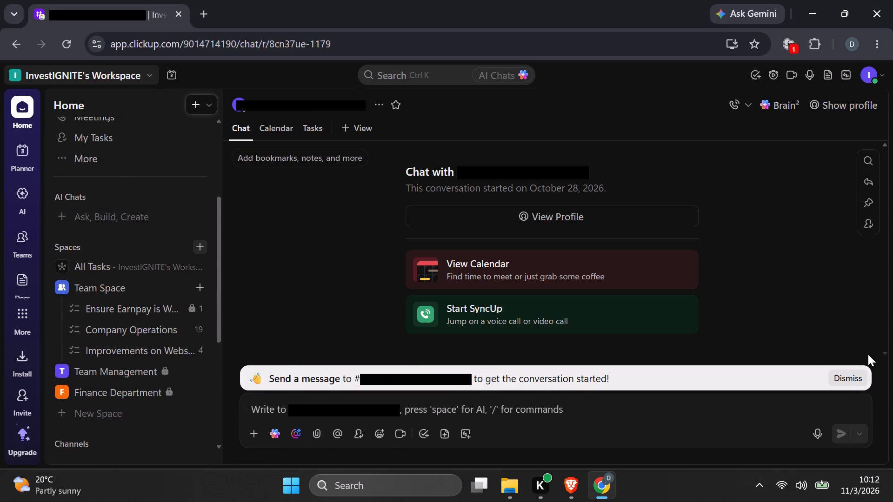
left_click(843, 381)
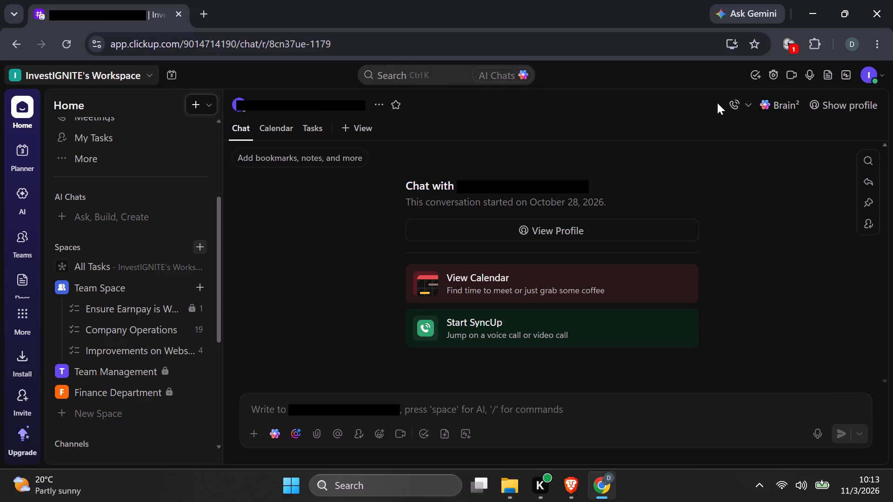
Look at the Ensure Earnpay list, then examine the Company Operations tasks from To Do through In Progress.
left_click(122, 304)
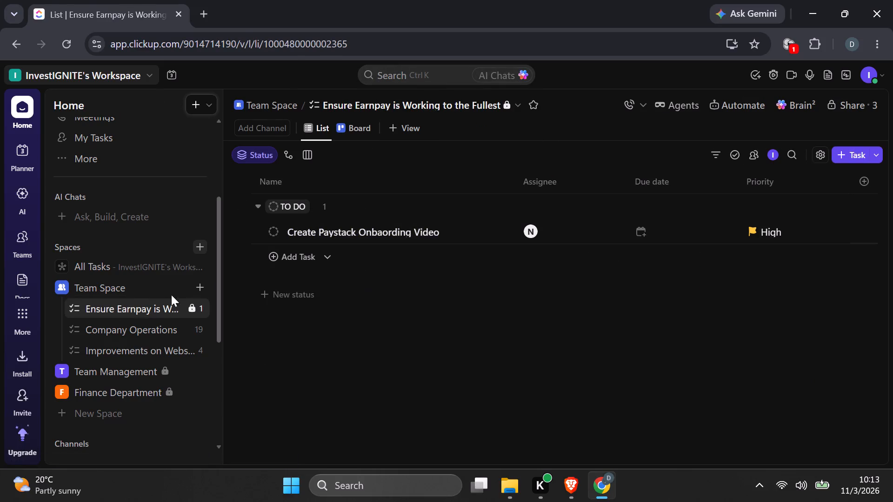
left_click(121, 329)
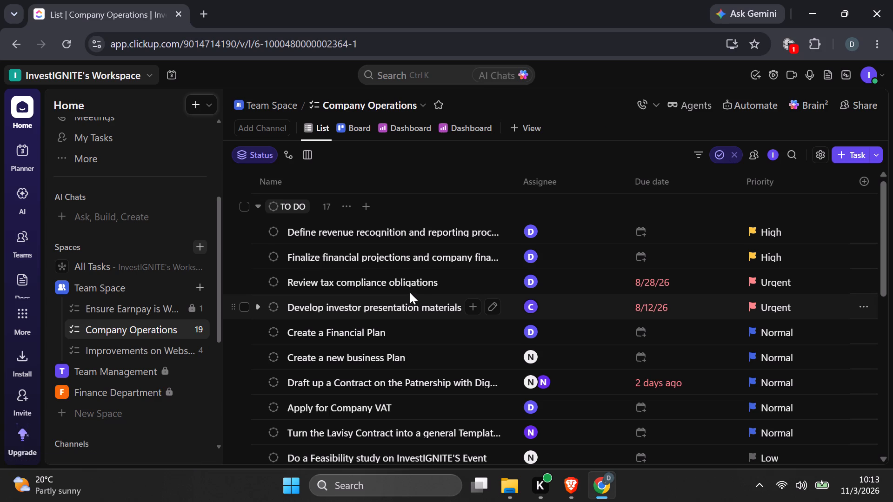
scroll(400, 336, "down", 1)
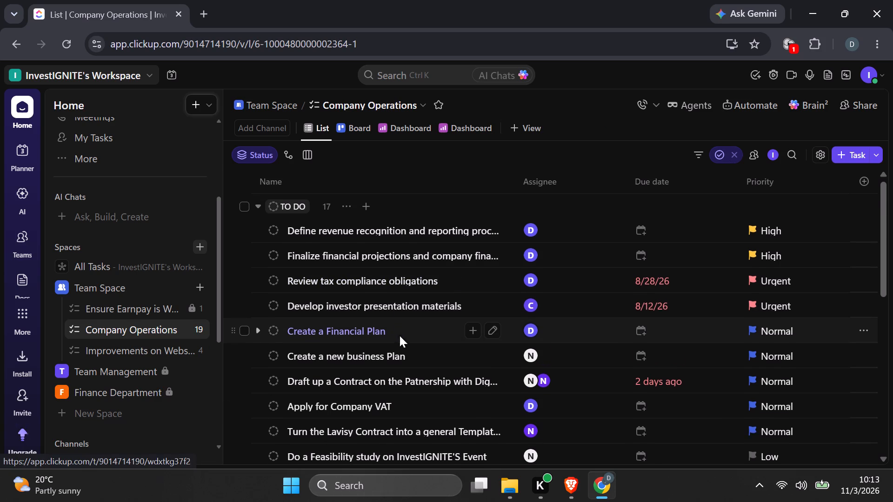
scroll(400, 365, "down", 2)
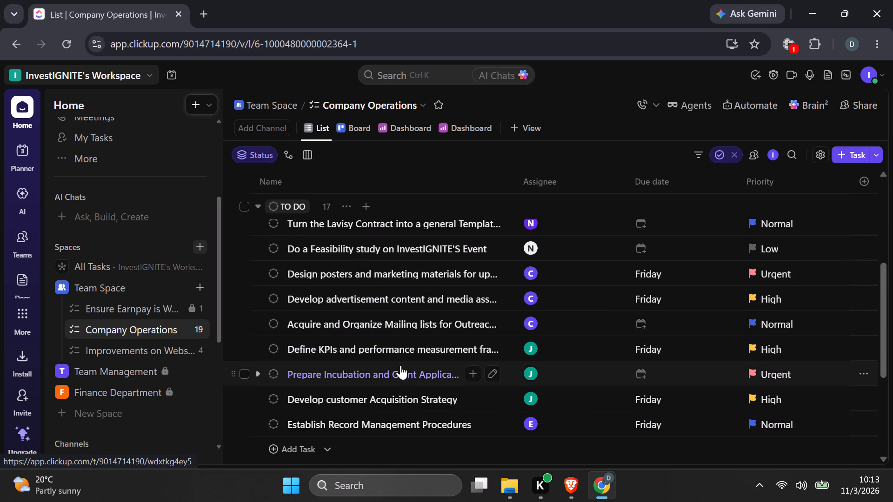
scroll(400, 376, "down", 3)
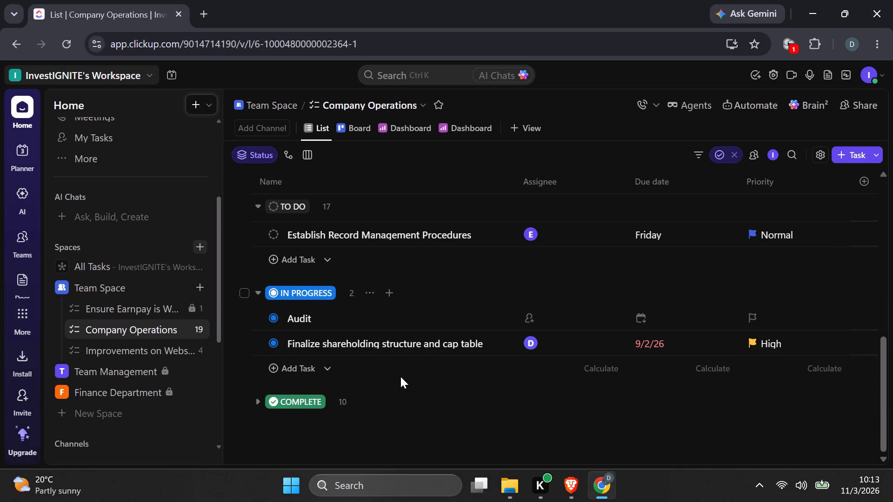
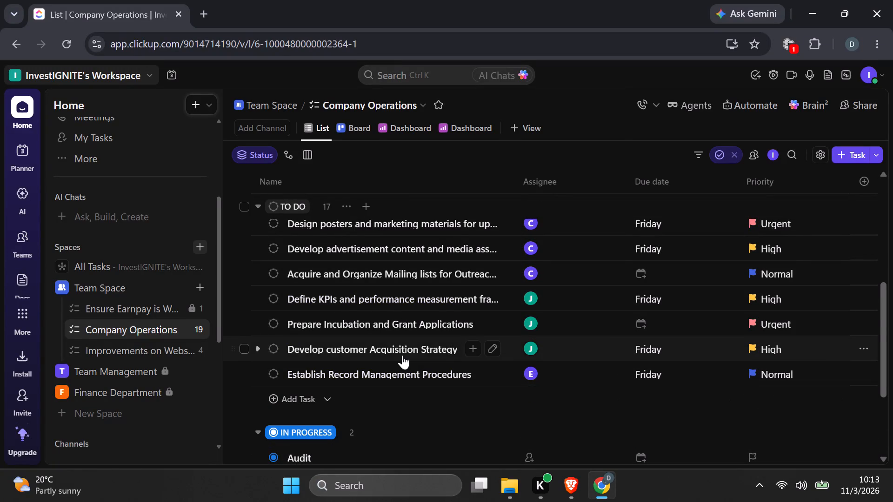
Reread the Company Operations tasks from the top of To Do through In Progress, checking assignees, due dates and priorities.
scroll(371, 264, "up", 1)
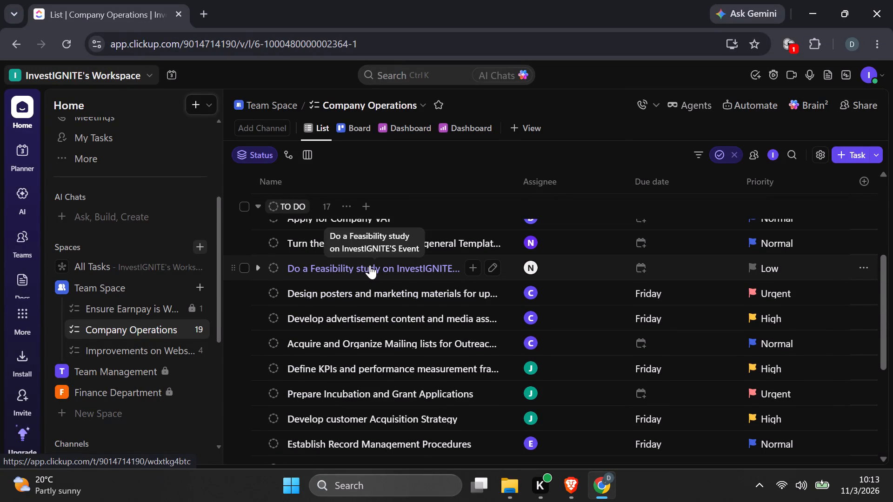
scroll(370, 265, "up", 1)
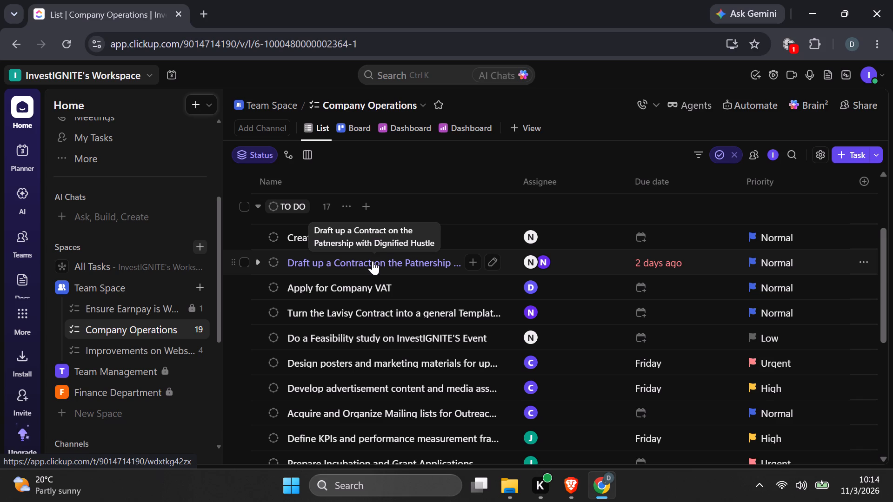
scroll(382, 411, "up", 1)
scroll(370, 322, "up", 2)
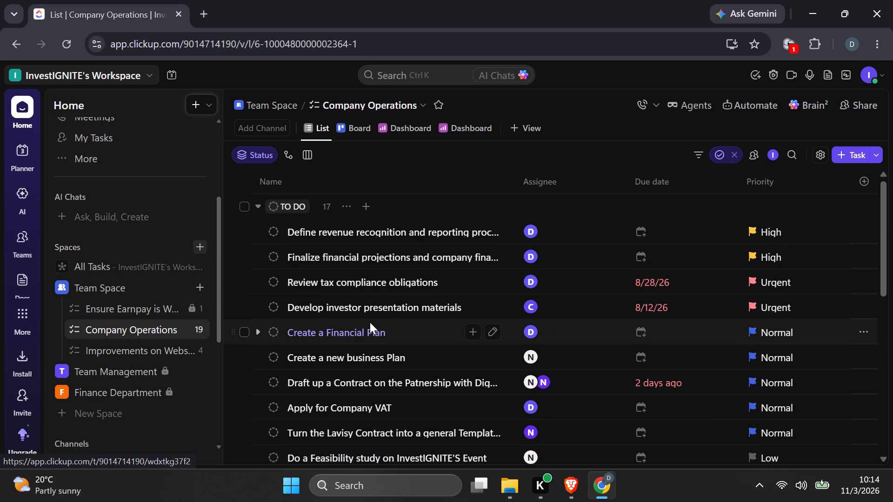
scroll(388, 376, "up", 2)
scroll(379, 334, "down", 1)
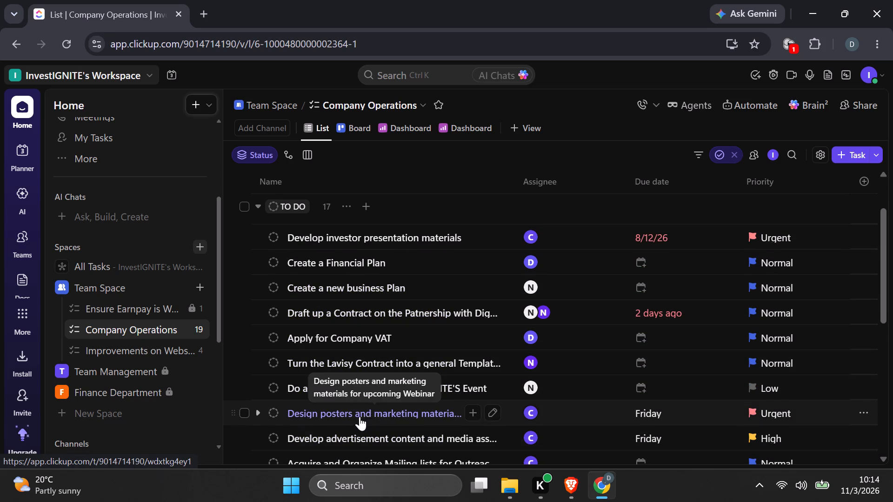
scroll(435, 386, "down", 1)
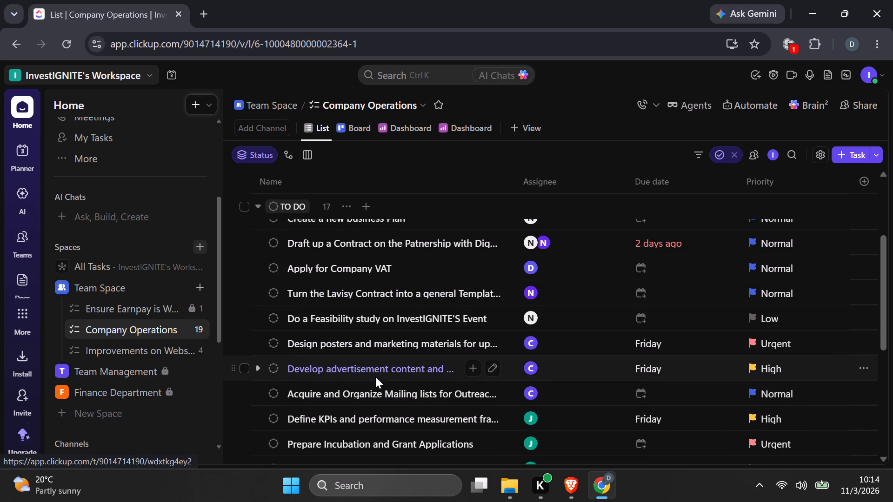
scroll(375, 382, "down", 2)
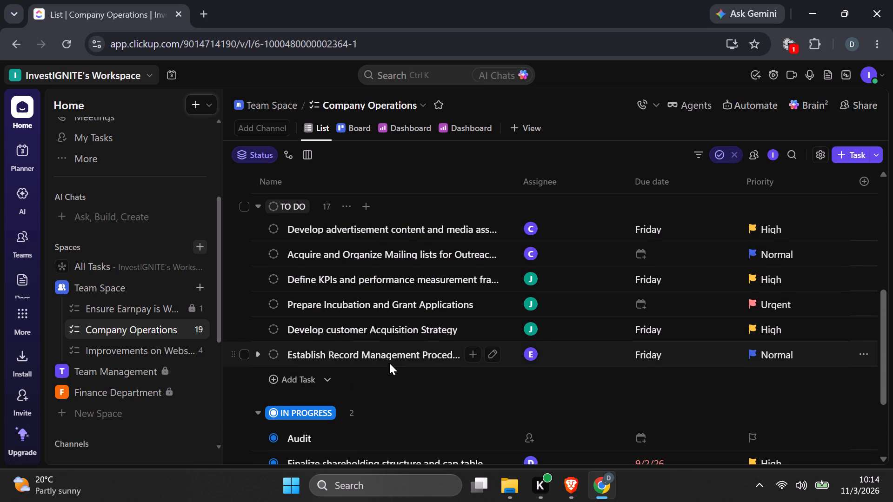
scroll(380, 392, "down", 2)
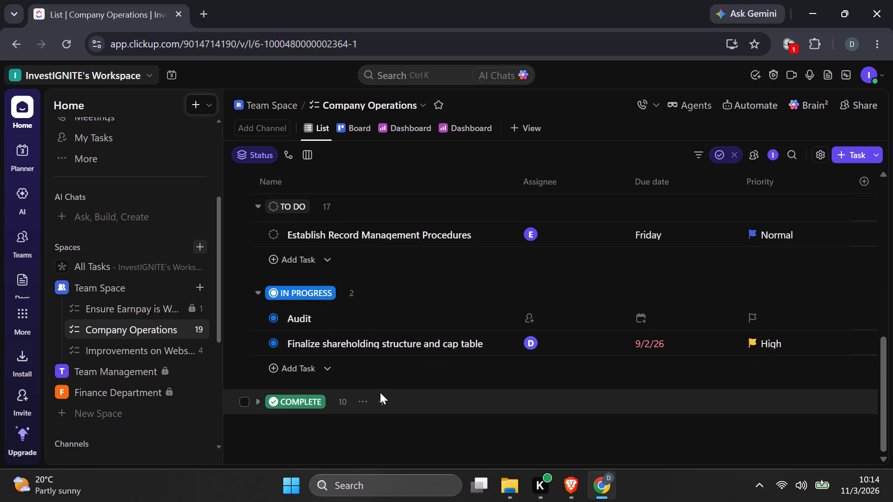
Expand the Complete group of Company Operations and examine its finished tasks.
left_click(258, 403)
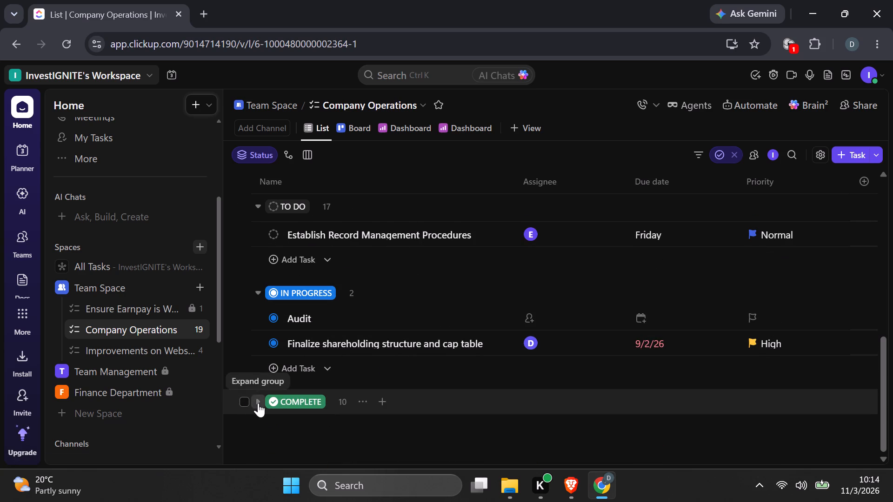
scroll(444, 376, "down", 2)
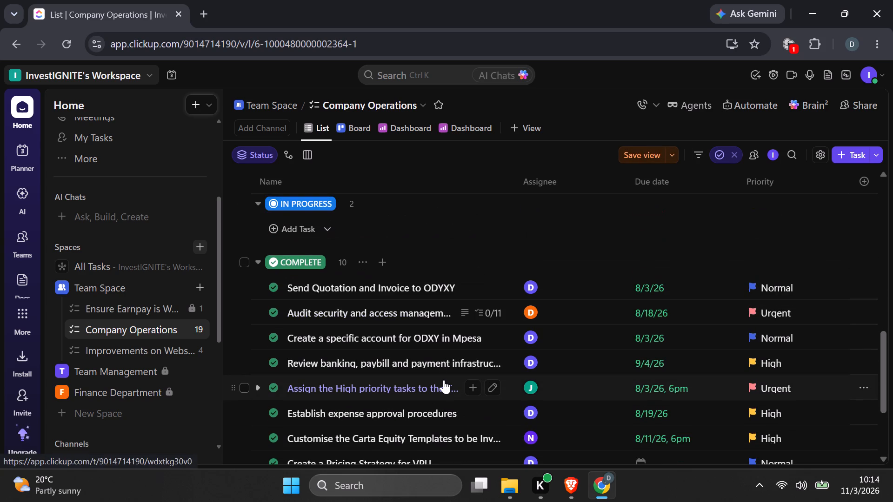
scroll(444, 380, "down", 2)
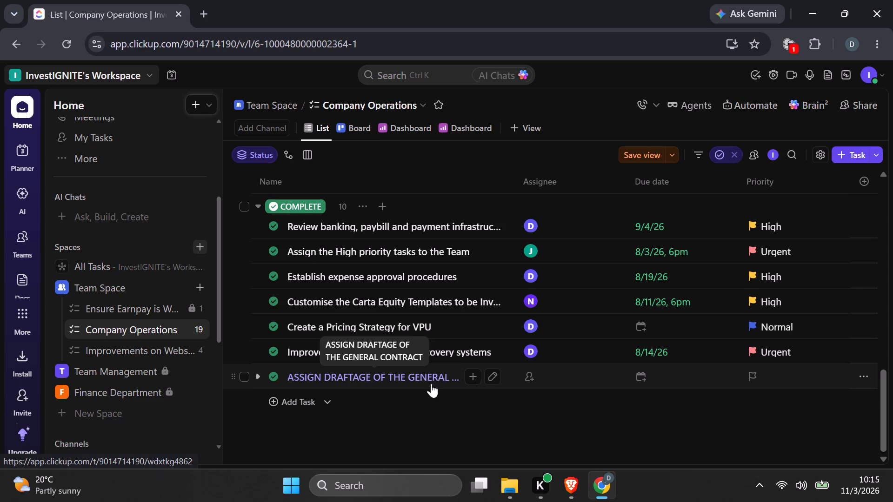
scroll(333, 391, "up", 2)
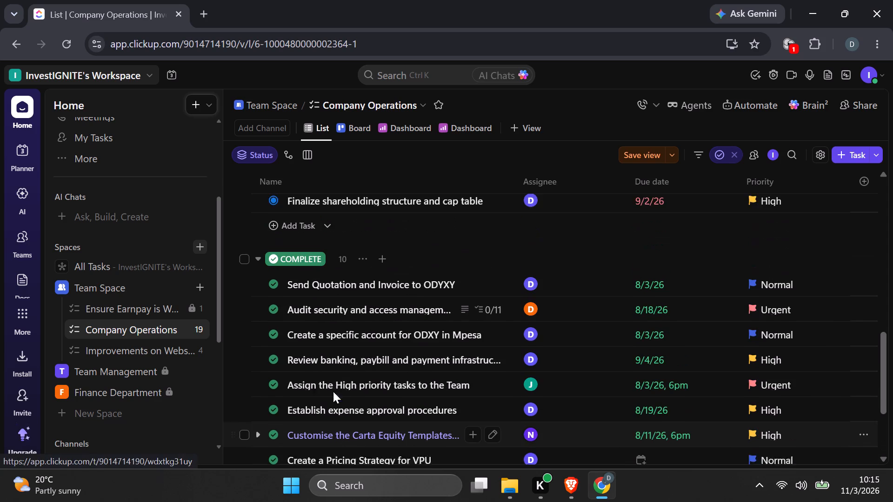
scroll(333, 391, "down", 3)
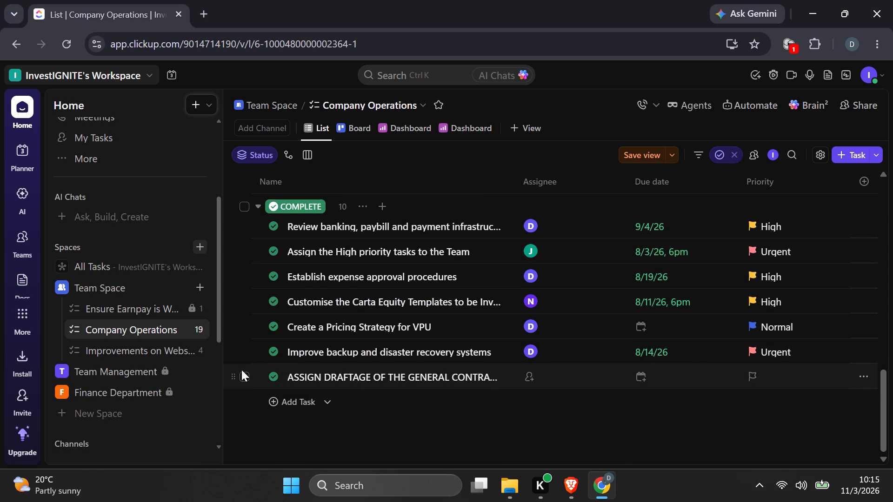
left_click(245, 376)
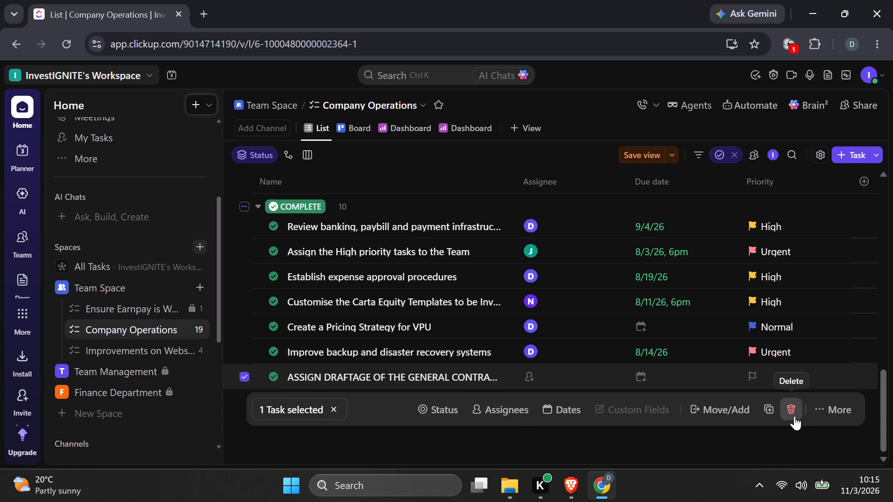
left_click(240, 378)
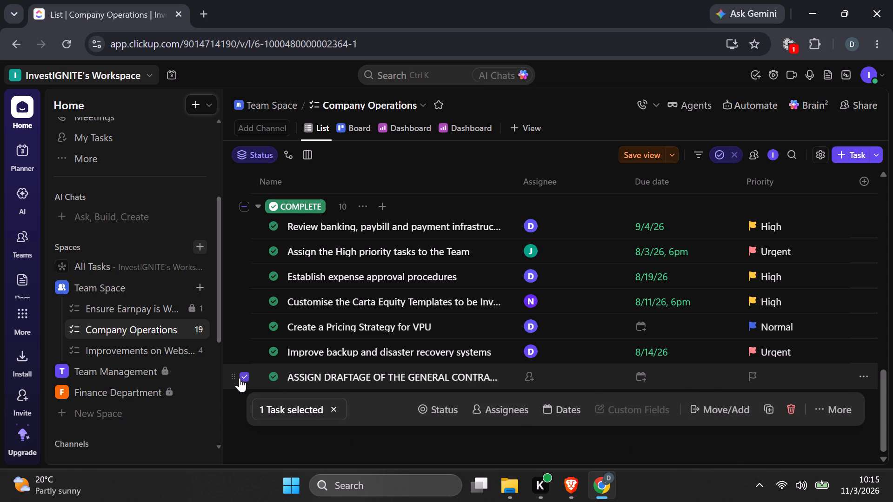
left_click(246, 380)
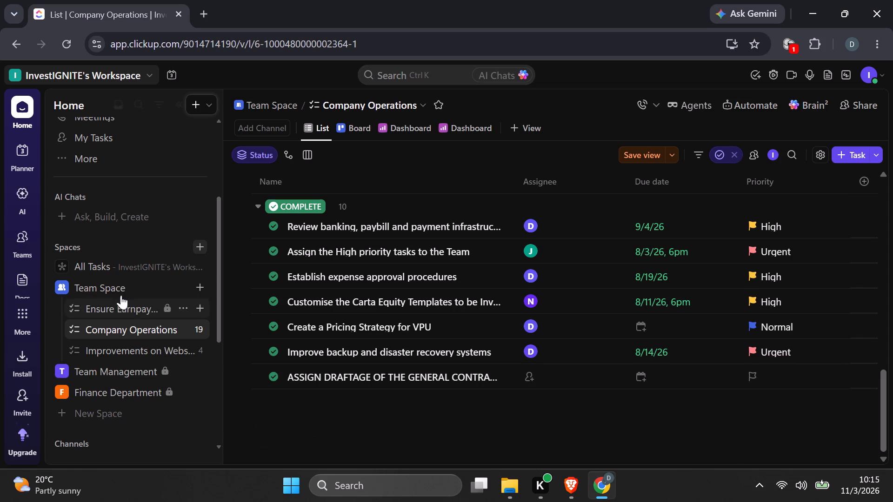
Open the Ensure Earnpay is Working to the Fullest list and look over its tasks.
left_click(115, 304)
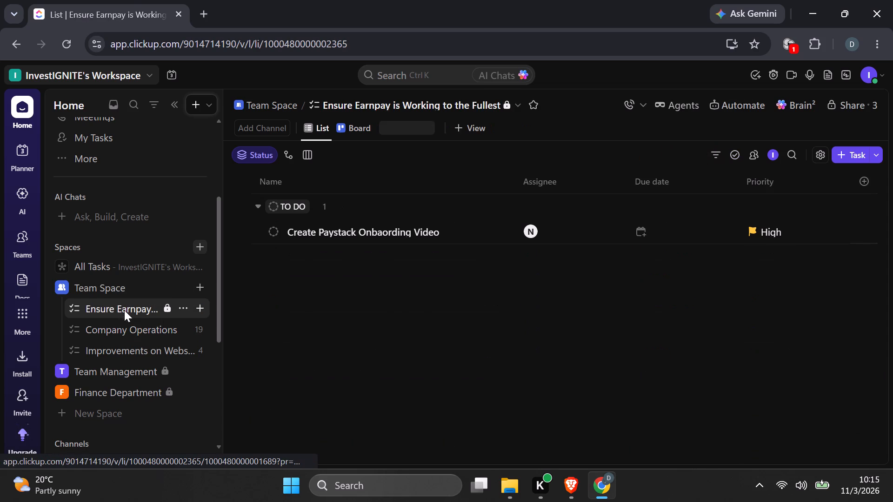
scroll(399, 305, "up", 2)
scroll(399, 305, "down", 4)
scroll(399, 305, "up", 3)
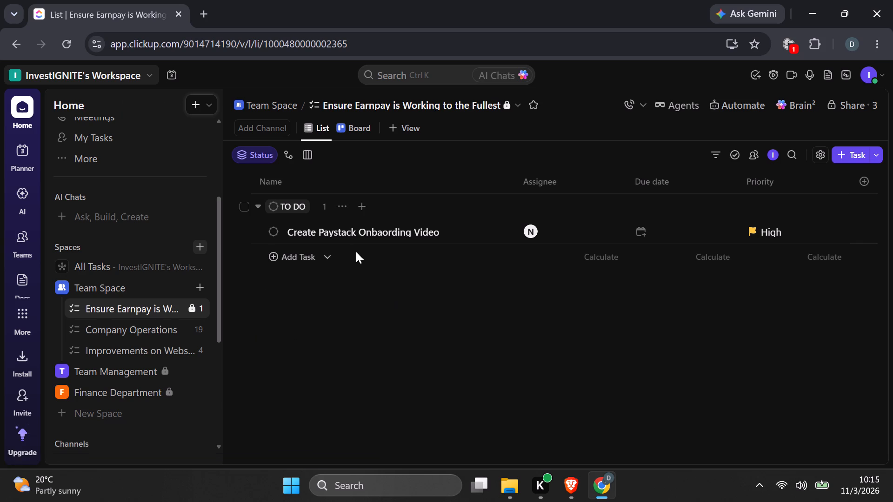
scroll(367, 267, "down", 3)
scroll(367, 269, "up", 3)
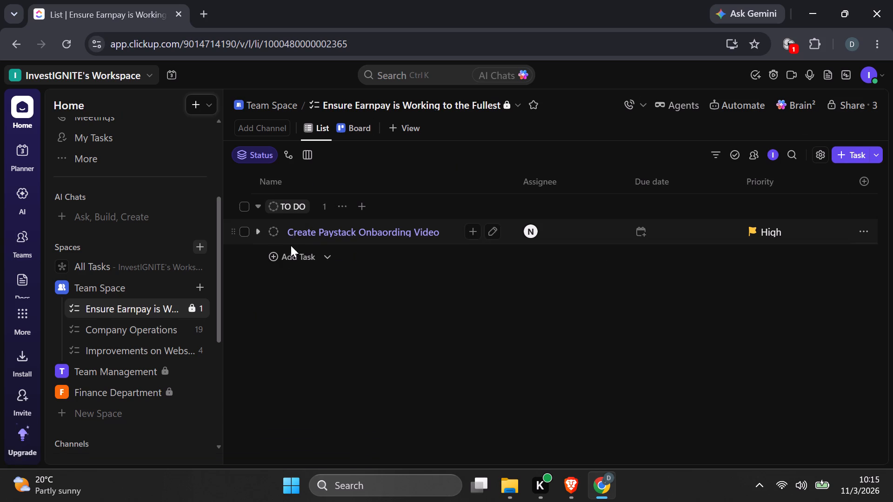
Open Improvements on Website, show it in List view and look over its Complete and To Do tasks.
left_click(138, 350)
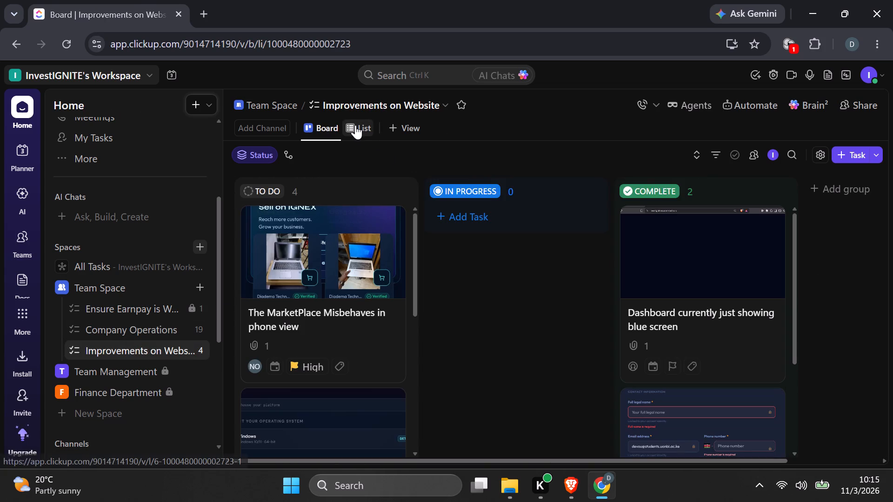
left_click(355, 125)
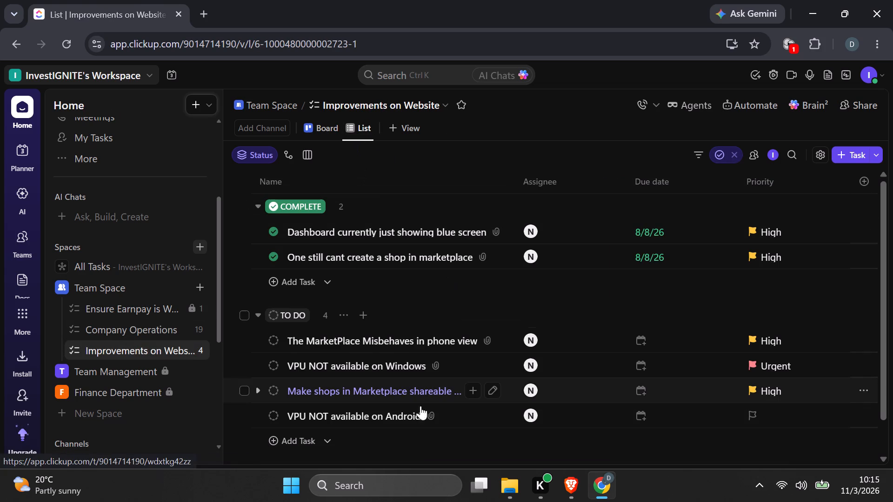
scroll(384, 363, "down", 1)
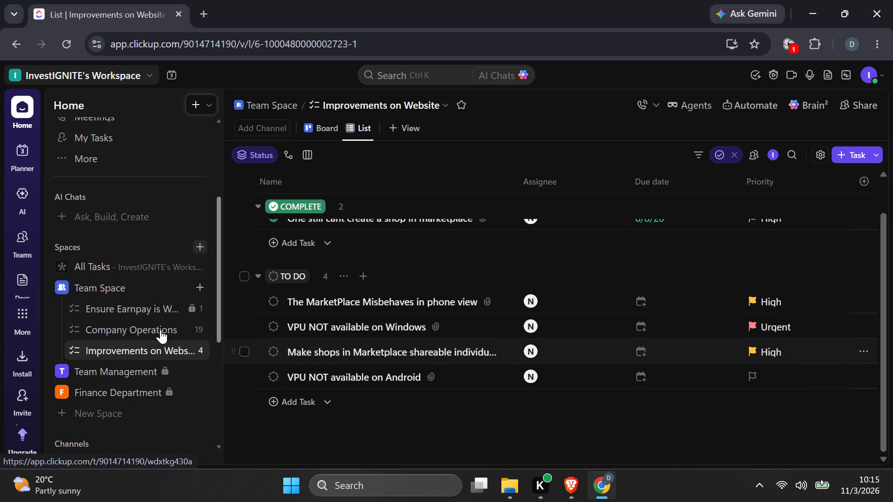
Return to the Company Operations list and look through its tasks down to the Complete group.
left_click(120, 303)
left_click(125, 330)
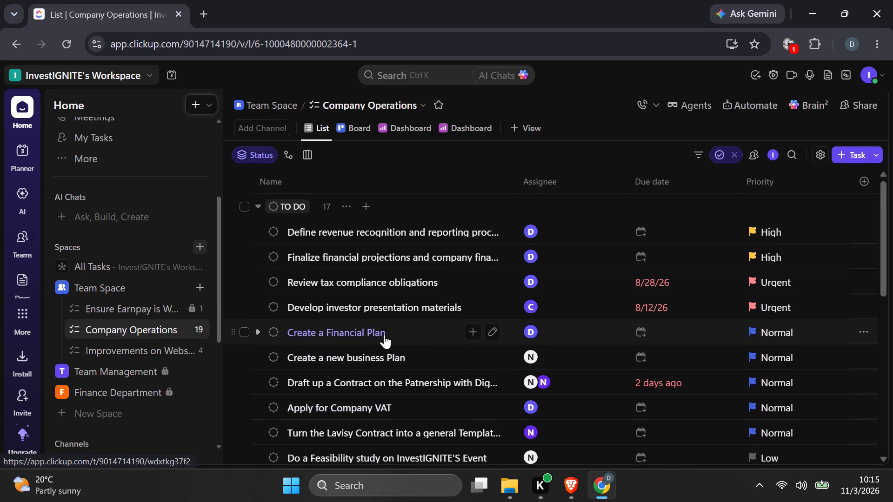
scroll(384, 335, "down", 4)
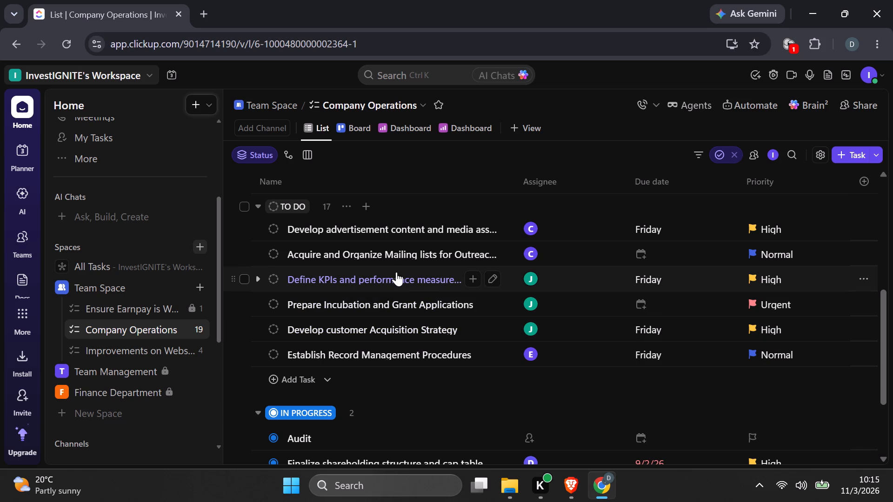
scroll(436, 336, "down", 3)
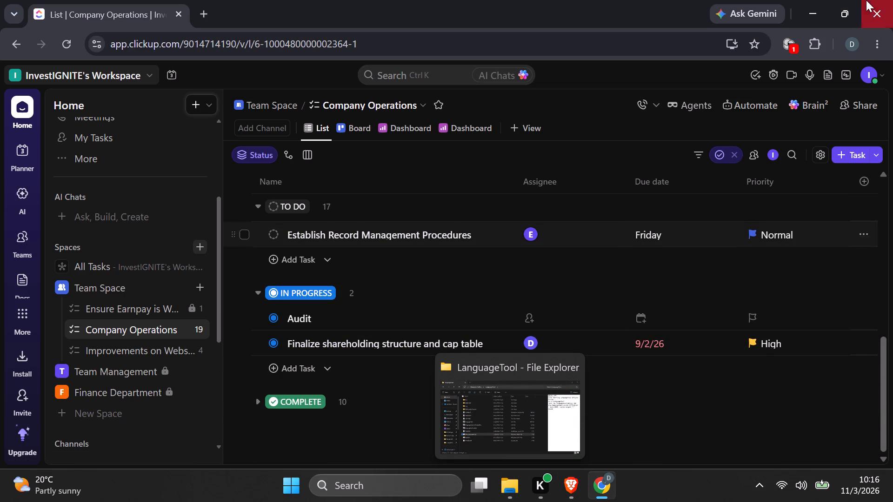
Minimize the ClickUp browser window to get back to the Overleaf project in Brave.
left_click(813, 13)
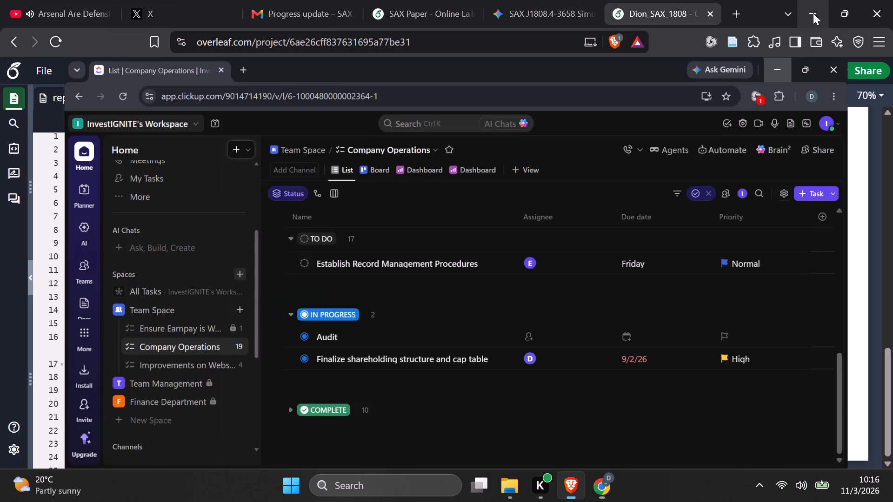
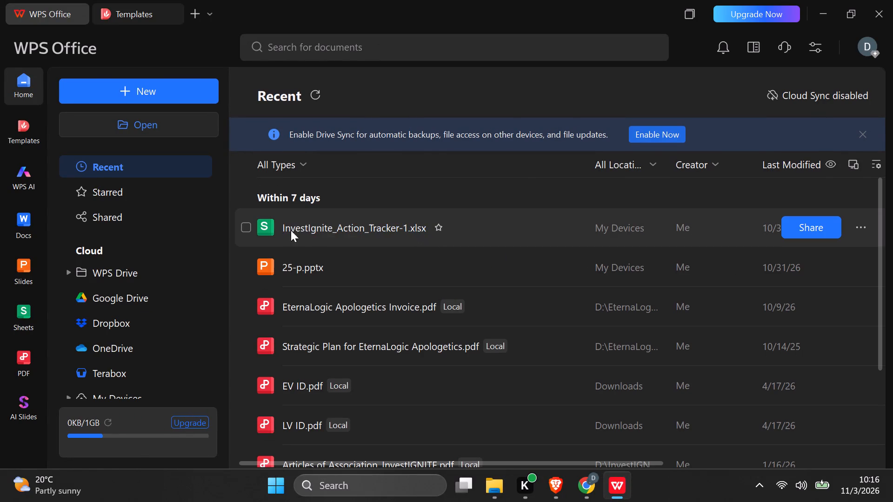
Open InvestIgnite_Action_Tracker-1.xlsx in WPS Office, closing the Templates document and dismissing the Drive Sync notice.
double_click(316, 231)
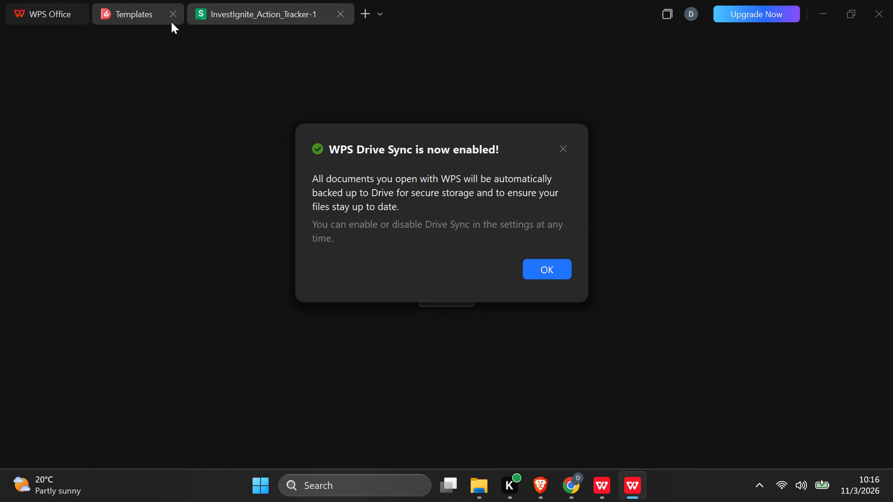
left_click(175, 17)
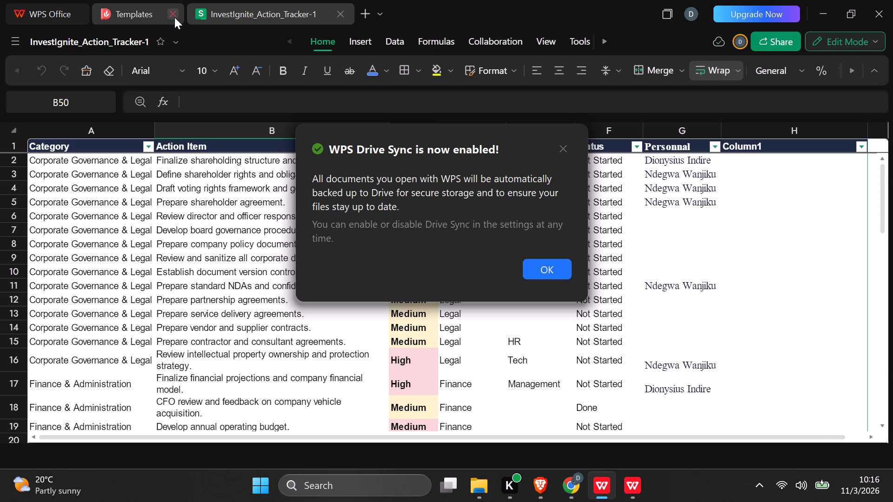
left_click(556, 148)
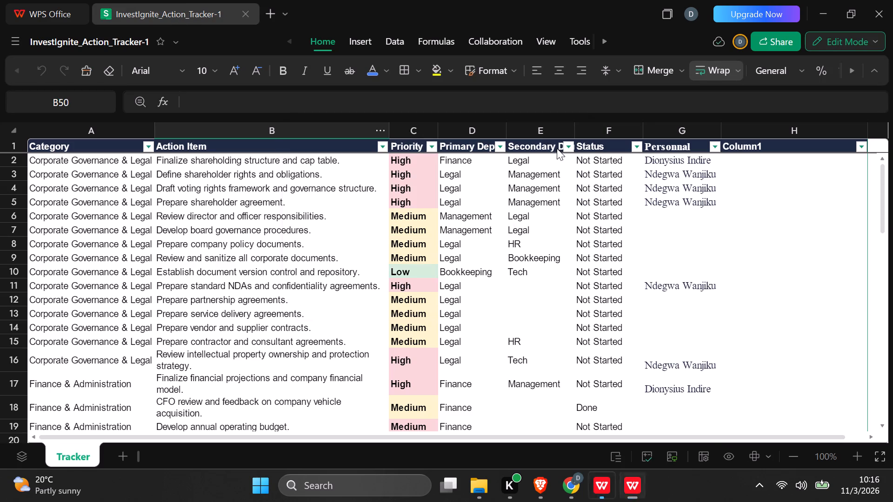
scroll(436, 304, "up", 3)
scroll(380, 279, "up", 2)
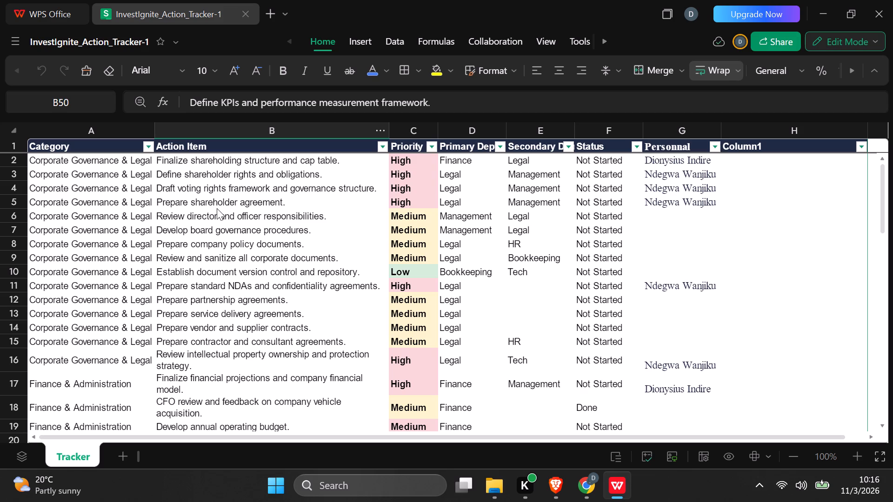
Switch to ClickUp in Chrome and look through the Company Operations tasks, expanding the Complete group to review its entries.
left_click(575, 476)
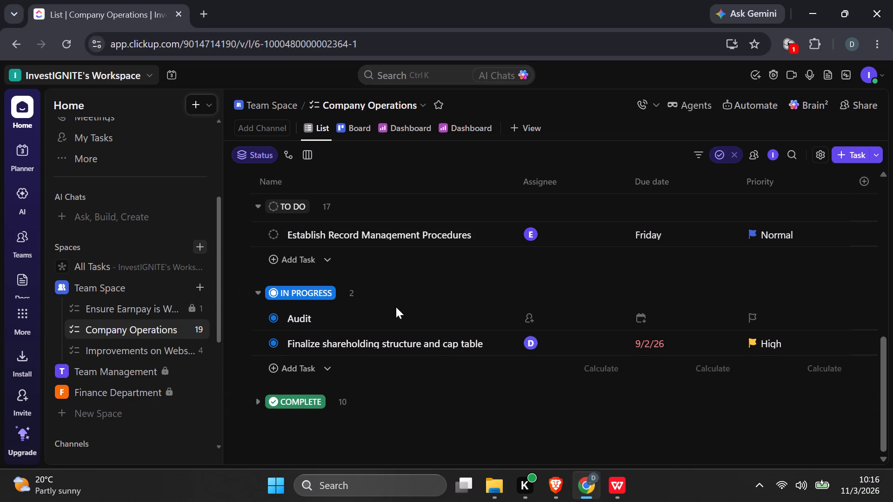
scroll(380, 297, "up", 7)
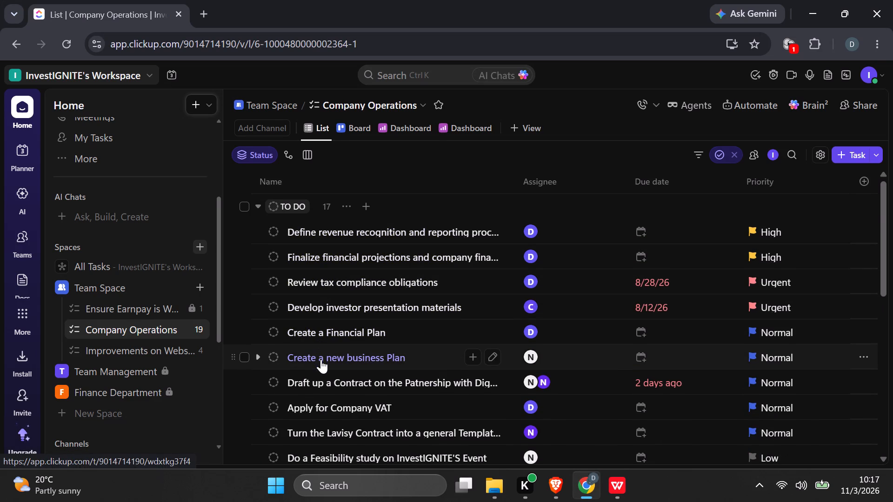
scroll(321, 360, "down", 2)
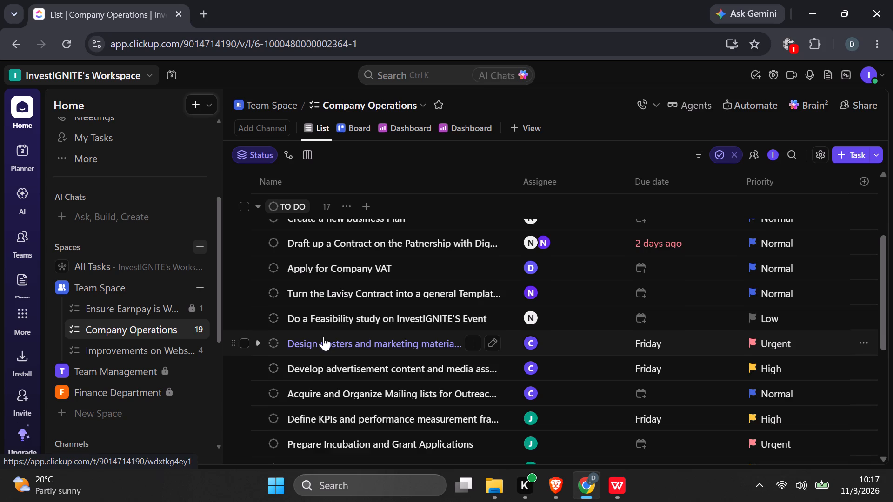
scroll(323, 337, "down", 4)
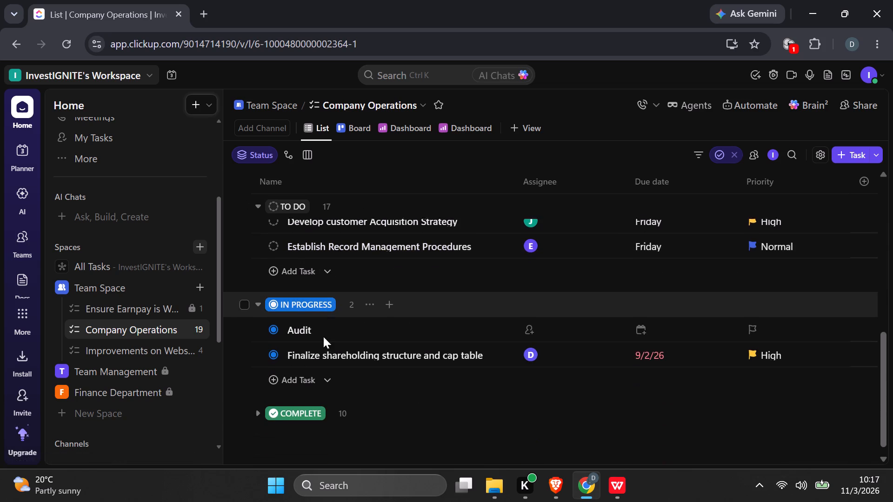
scroll(324, 347, "down", 2)
left_click(257, 403)
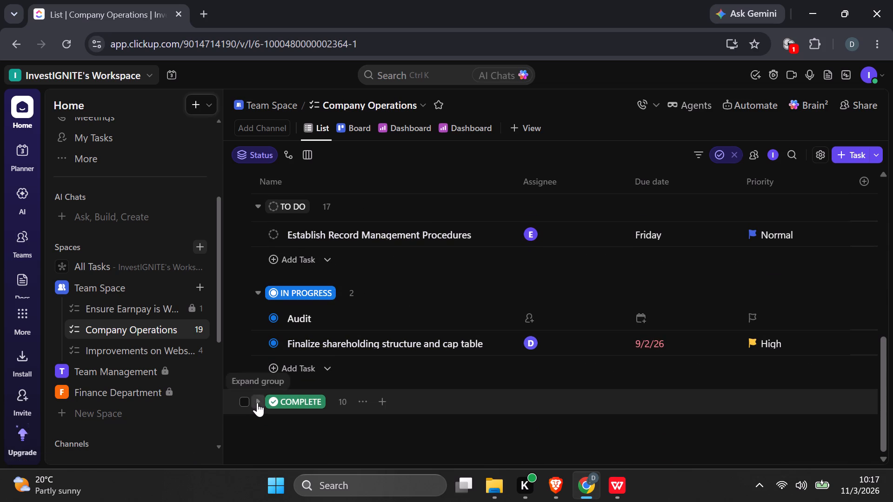
scroll(321, 381, "down", 2)
scroll(326, 327, "down", 1)
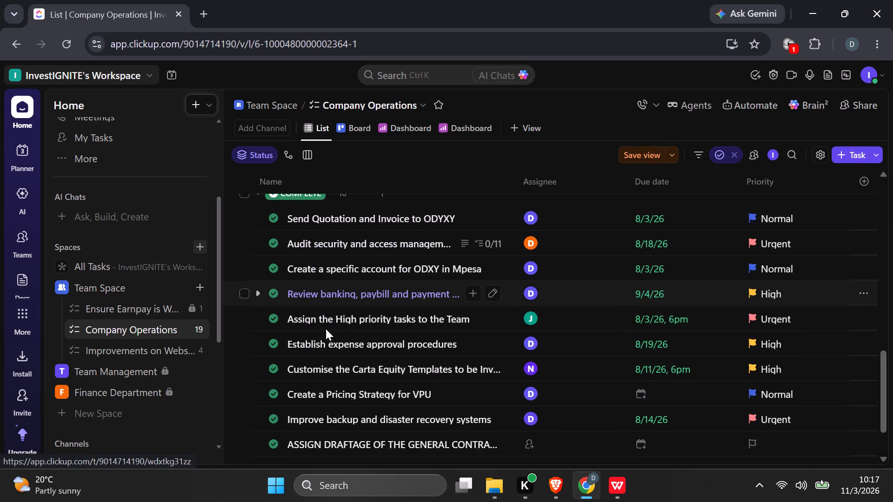
scroll(326, 329, "down", 2)
scroll(343, 334, "up", 1)
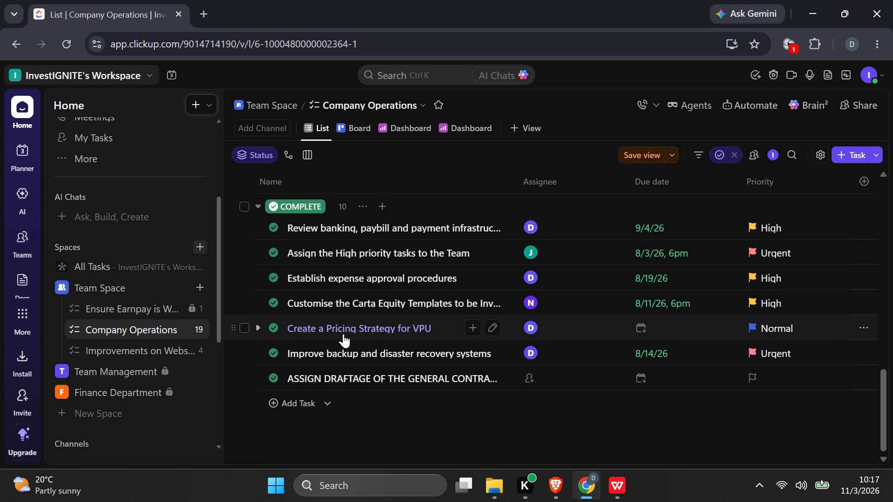
scroll(343, 334, "up", 2)
Look through the action items in the WPS Office tracker spreadsheet, then switch back to ClickUp's Company Operations list.
left_click(620, 491)
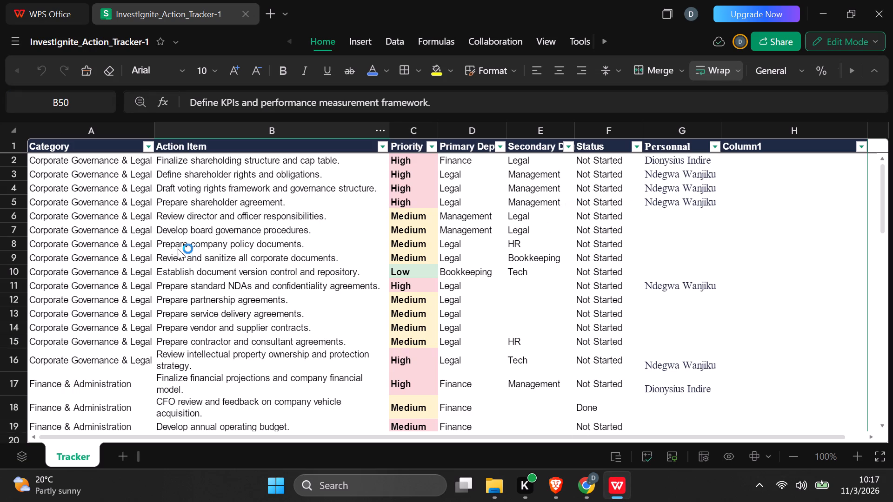
scroll(213, 211, "down", 4)
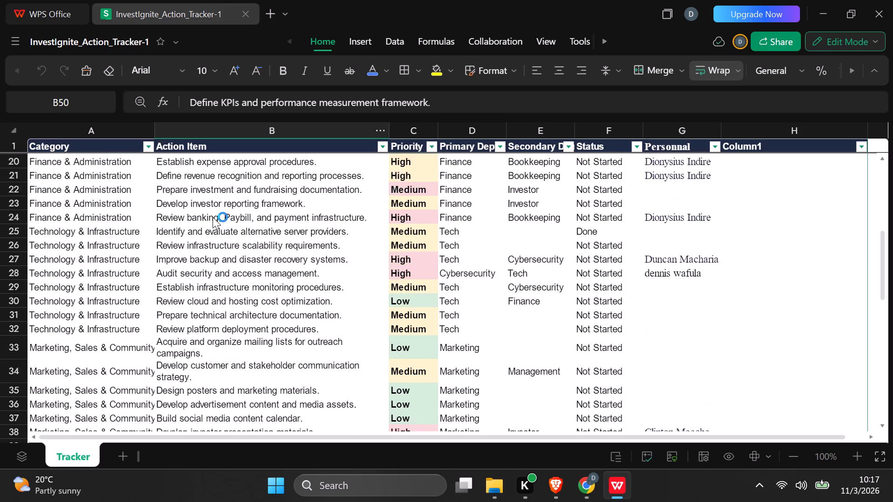
scroll(213, 211, "down", 13)
scroll(212, 209, "up", 10)
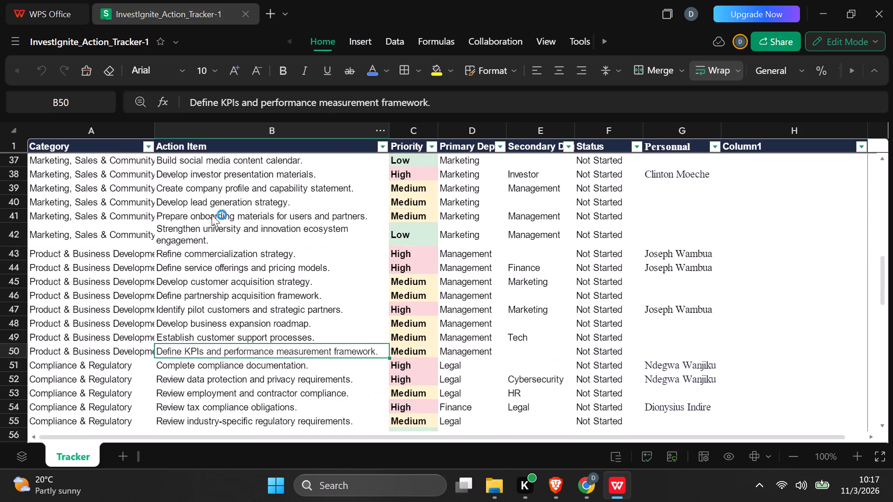
scroll(212, 215, "up", 16)
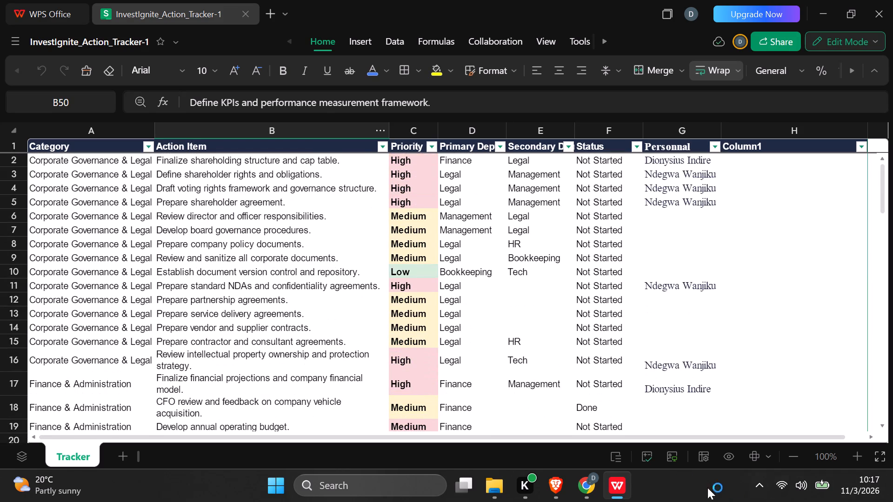
left_click(589, 492)
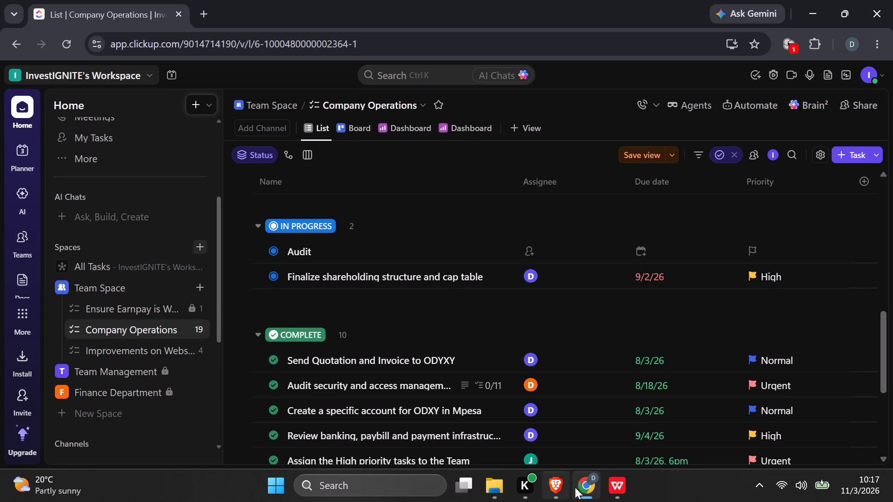
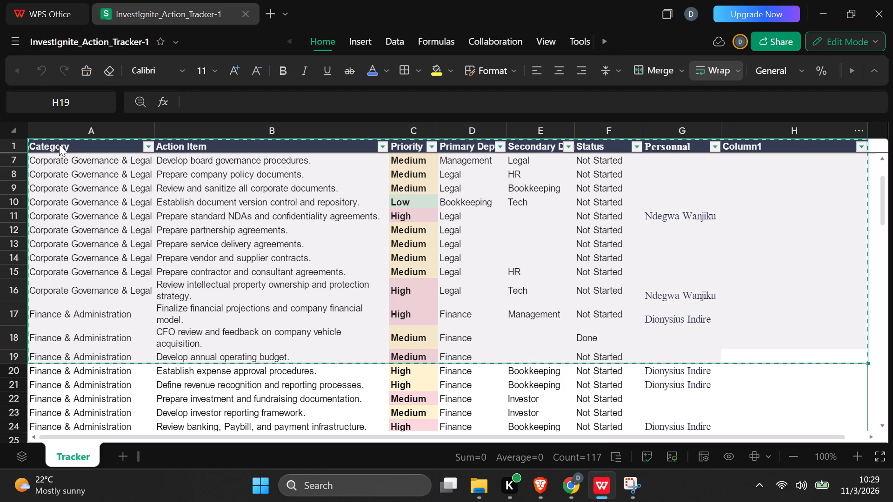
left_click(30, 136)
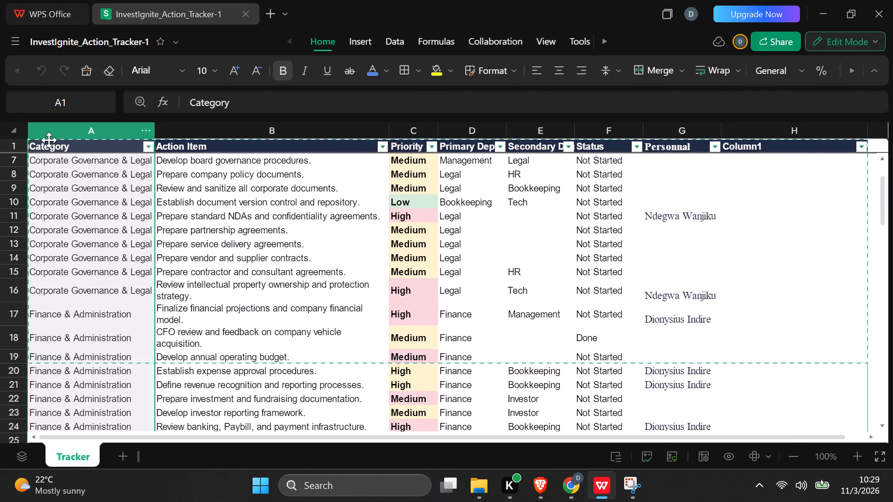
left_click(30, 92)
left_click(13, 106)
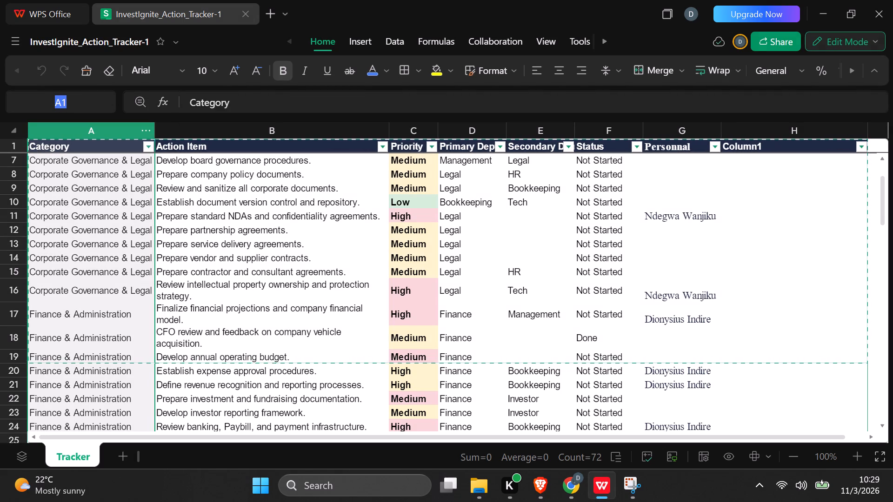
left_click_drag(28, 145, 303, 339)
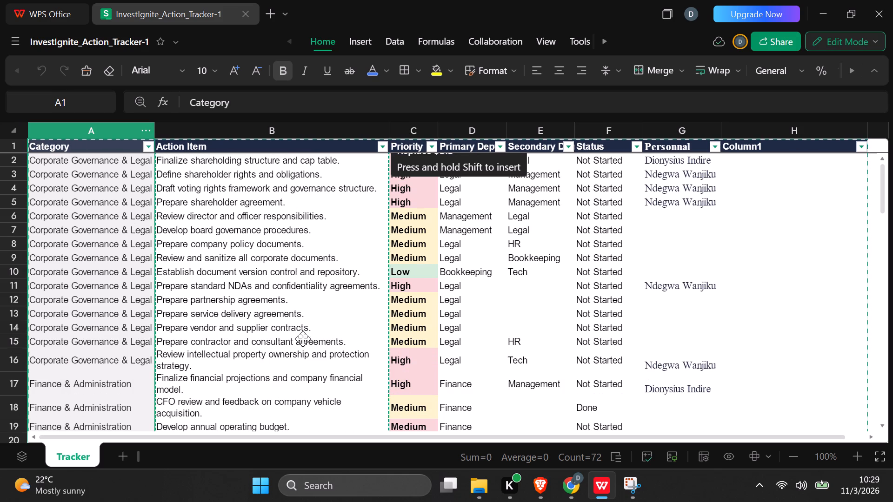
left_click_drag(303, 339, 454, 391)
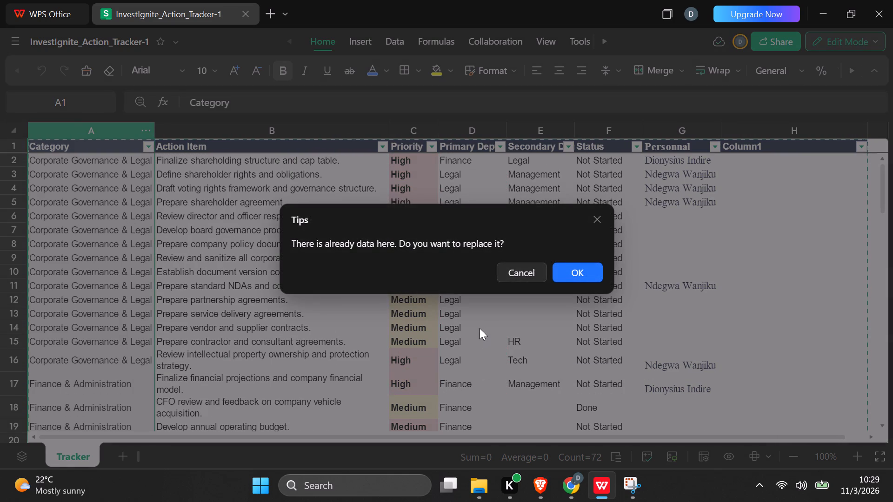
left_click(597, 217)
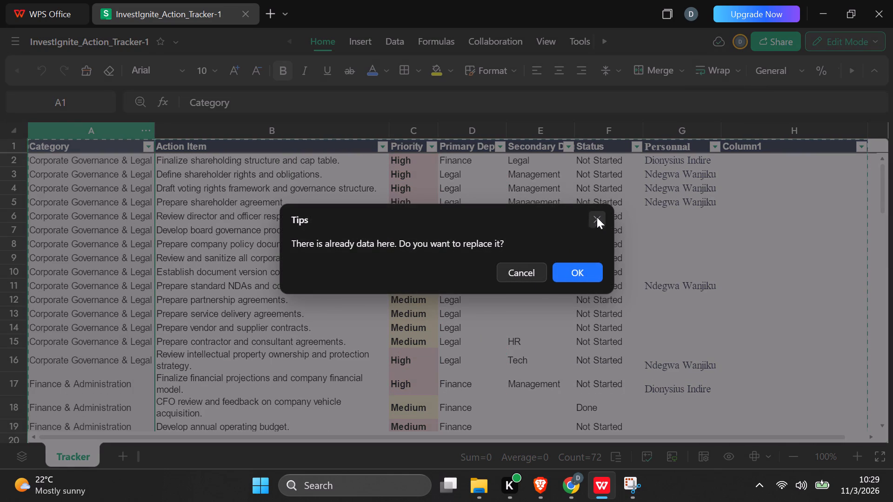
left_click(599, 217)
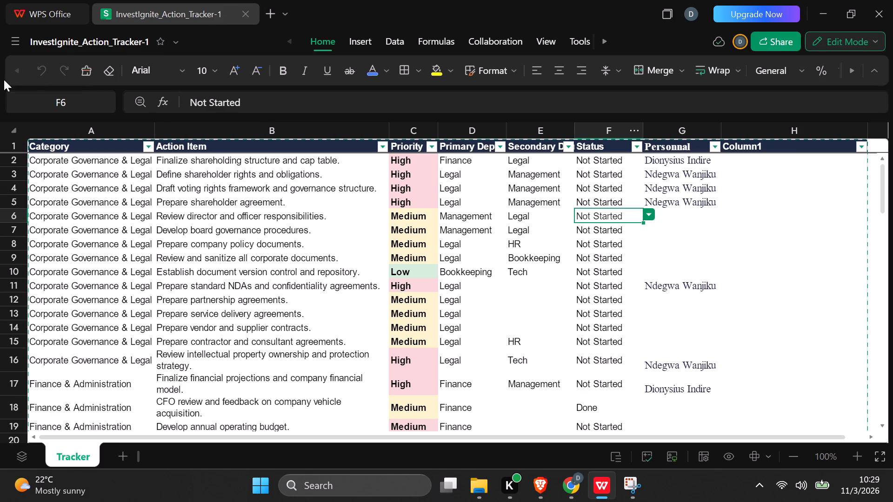
Open the print preview of the InvestIgnite tracker, look through its pages, and close WPS Office.
left_click(16, 46)
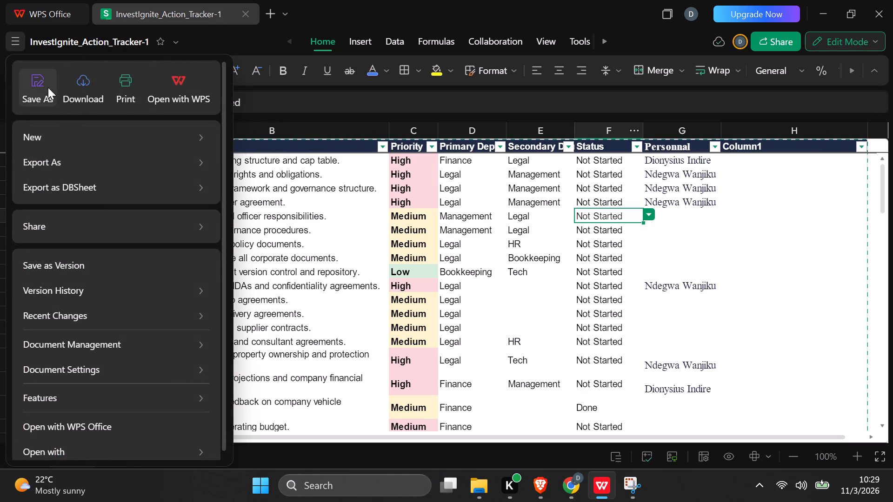
left_click(119, 94)
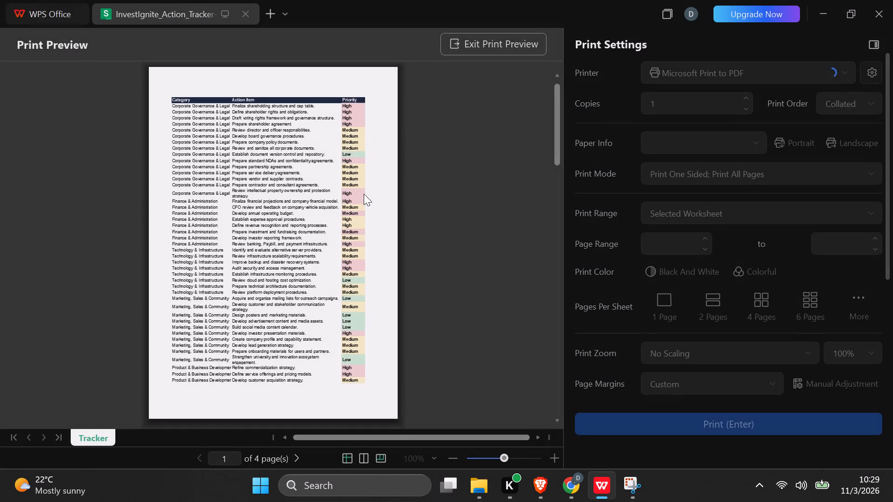
scroll(362, 199, "down", 3)
scroll(292, 208, "down", 3)
scroll(263, 254, "up", 4)
scroll(264, 254, "down", 4)
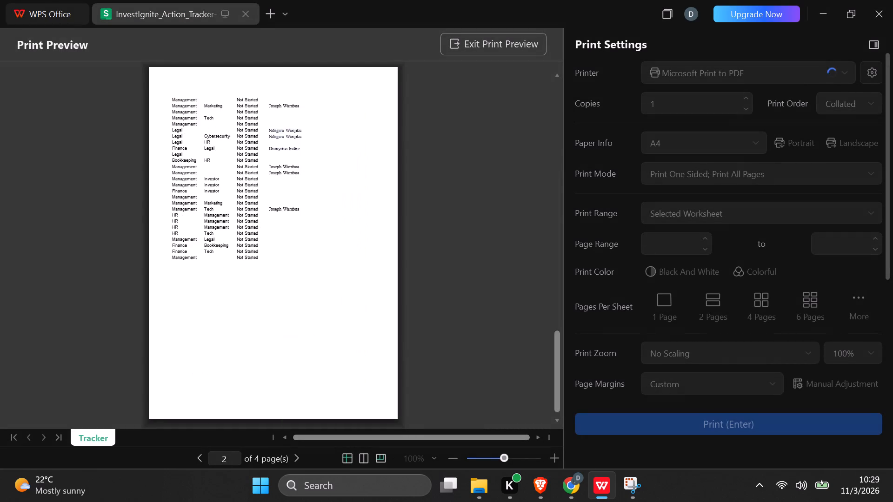
scroll(267, 251, "down", 4)
scroll(267, 251, "up", 3)
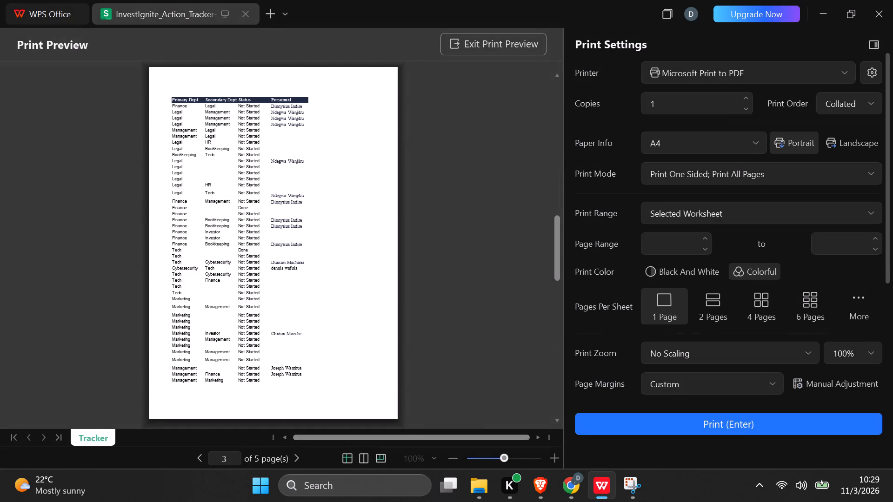
scroll(267, 251, "down", 1)
scroll(267, 251, "up", 7)
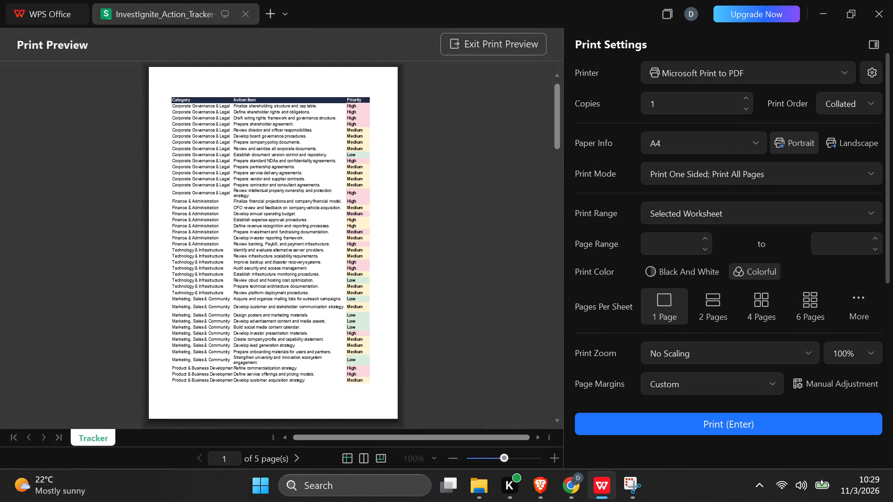
scroll(267, 251, "up", 3)
left_click(879, 9)
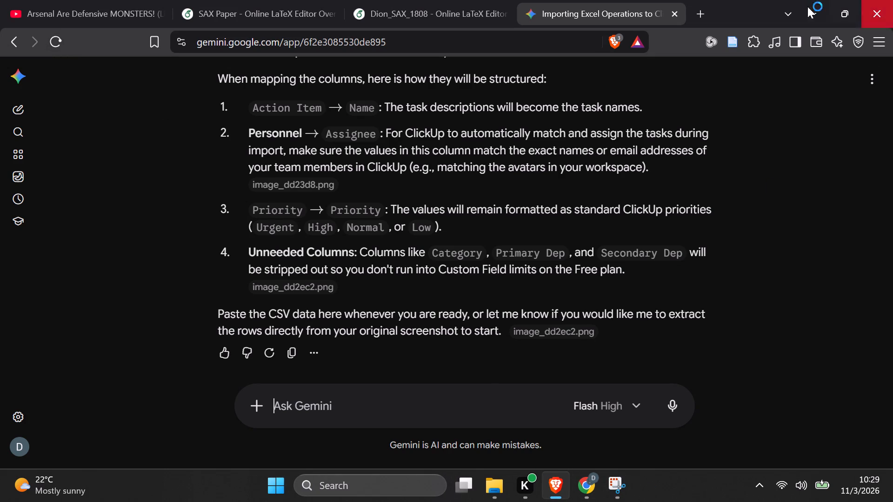
Relaunch WPS Office, reopen InvestIgnite_Action_Tracker-1.xlsx from the recent files, close the Templates page, and dismiss the sync notice.
left_click(376, 488)
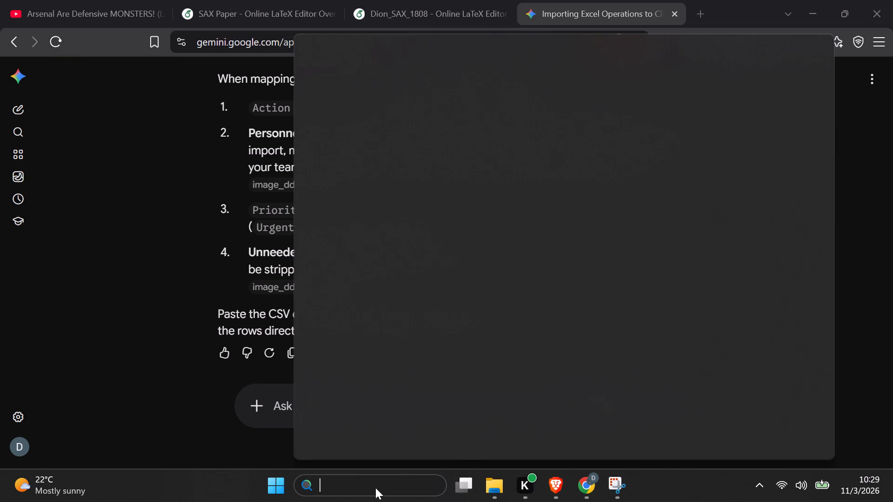
type("wp")
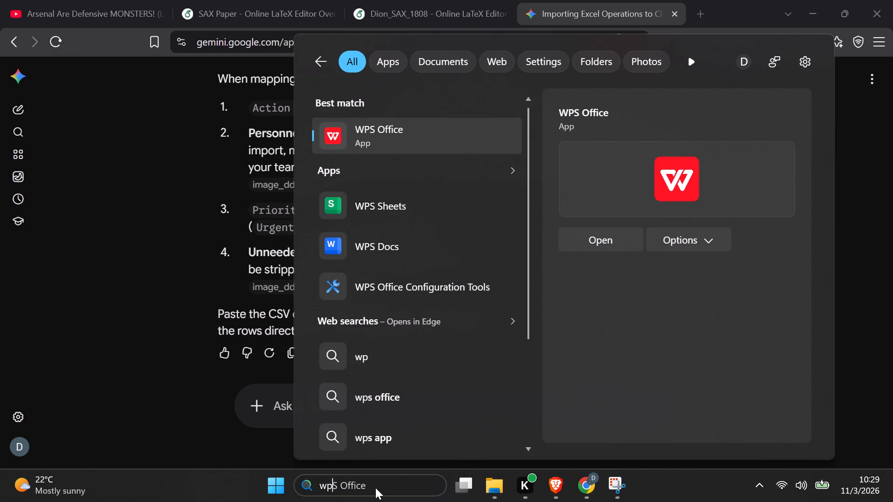
left_click(599, 239)
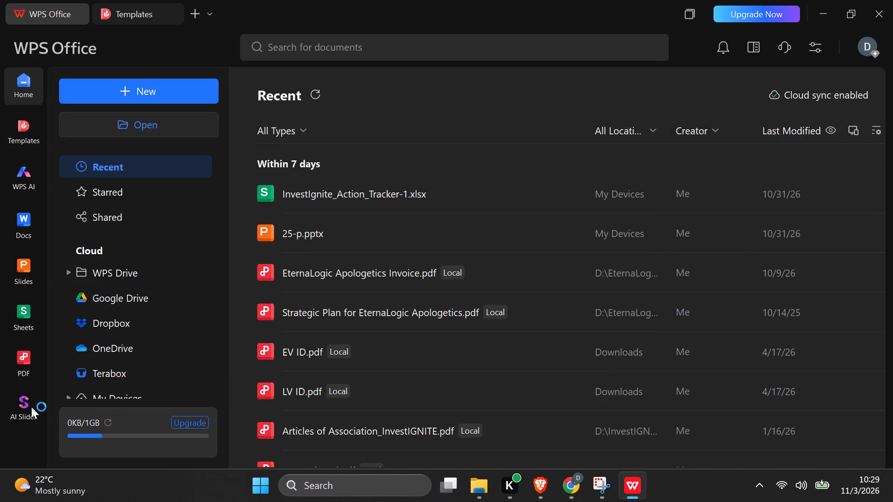
left_click(316, 197)
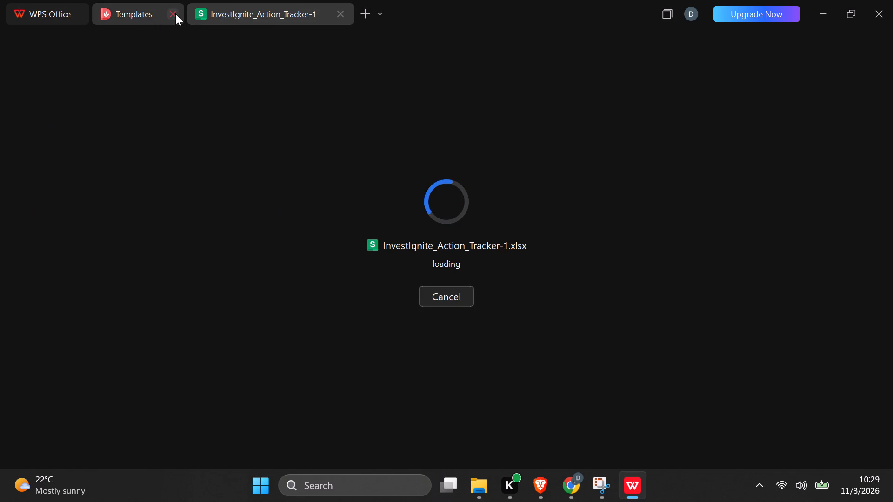
left_click(175, 13)
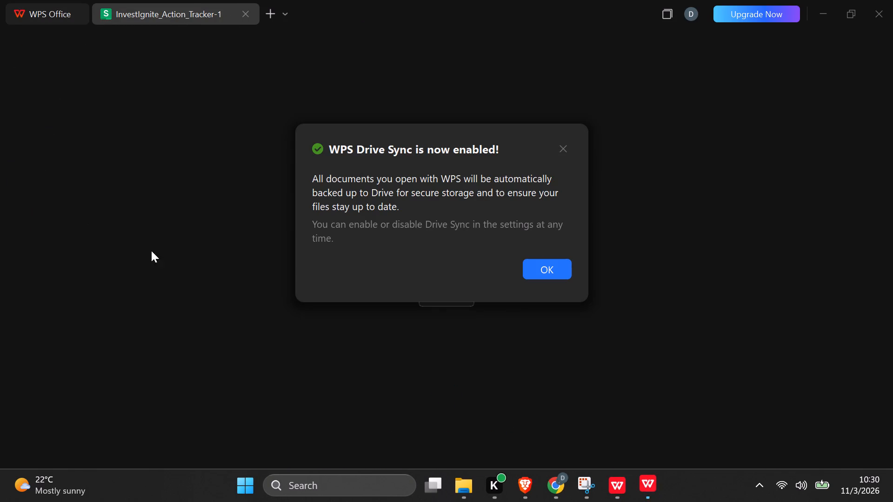
left_click(553, 275)
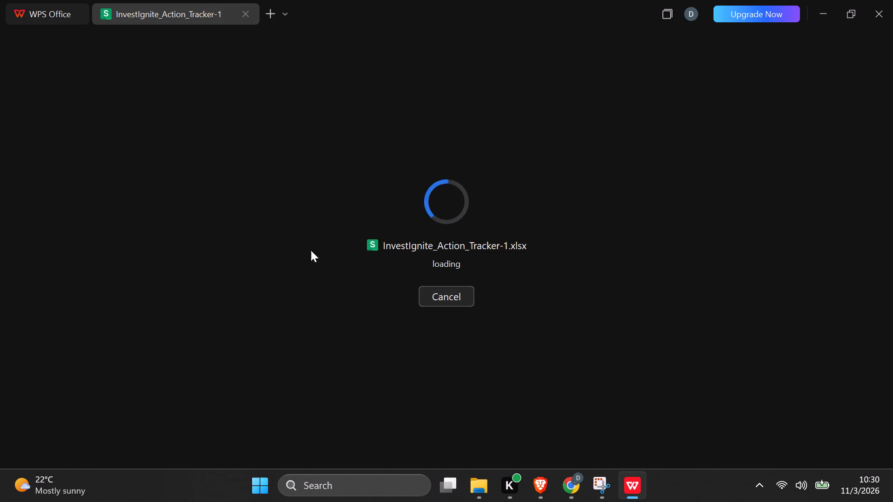
left_click(14, 40)
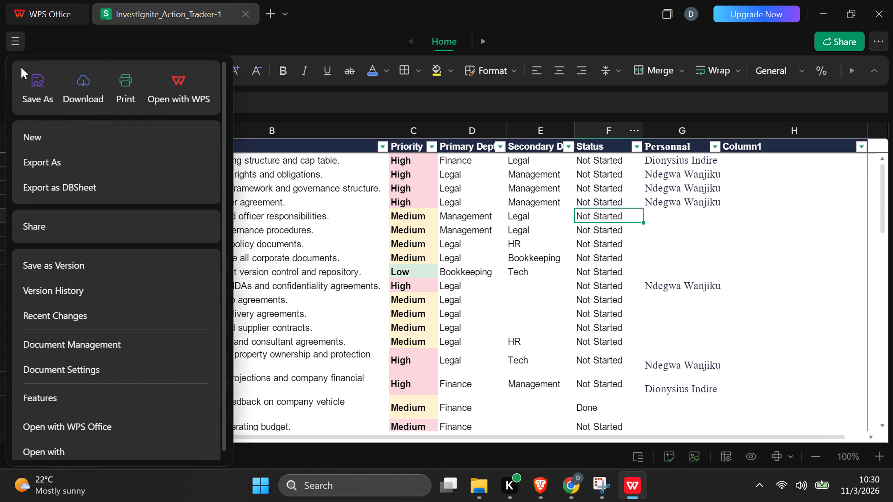
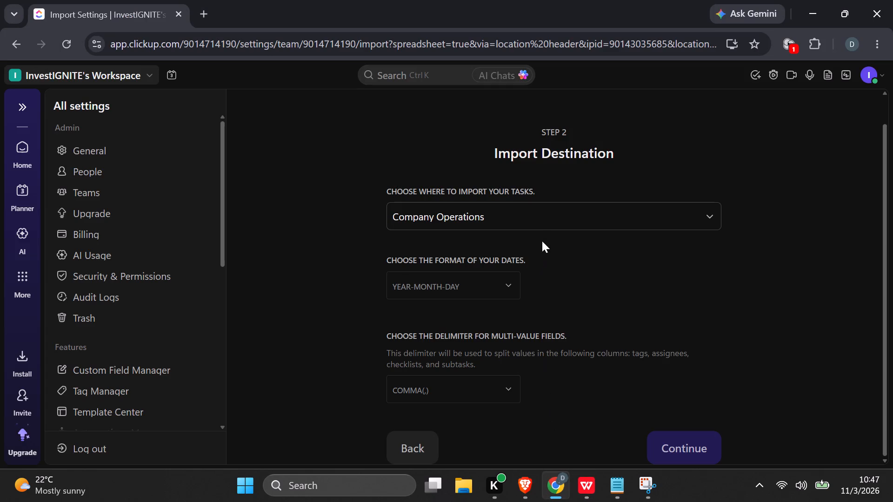
left_click(541, 221)
left_click(410, 296)
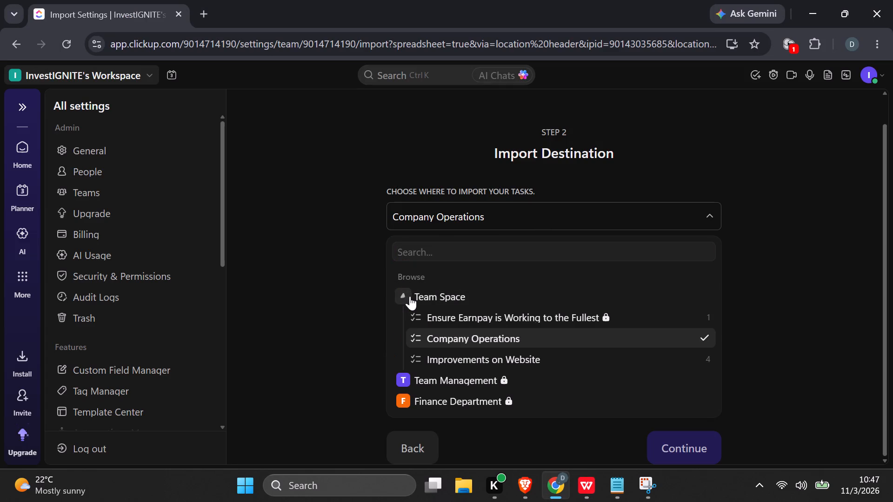
left_click(461, 338)
scroll(633, 350, "down", 4)
left_click(692, 449)
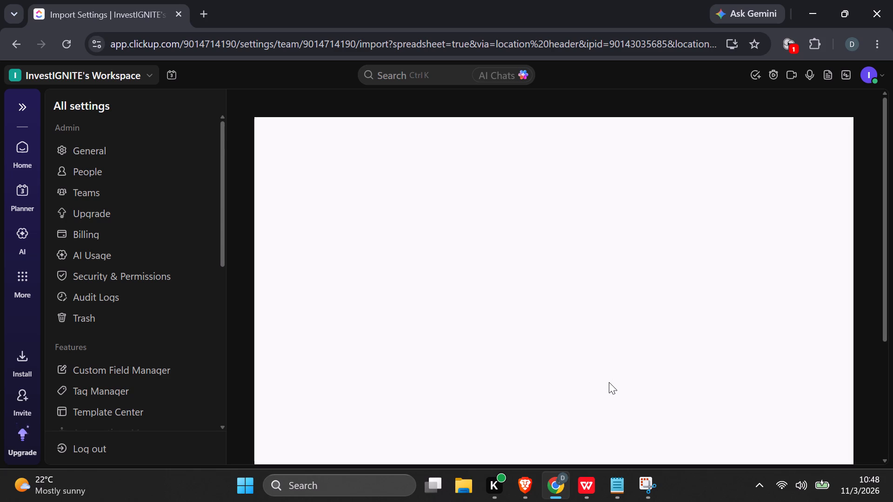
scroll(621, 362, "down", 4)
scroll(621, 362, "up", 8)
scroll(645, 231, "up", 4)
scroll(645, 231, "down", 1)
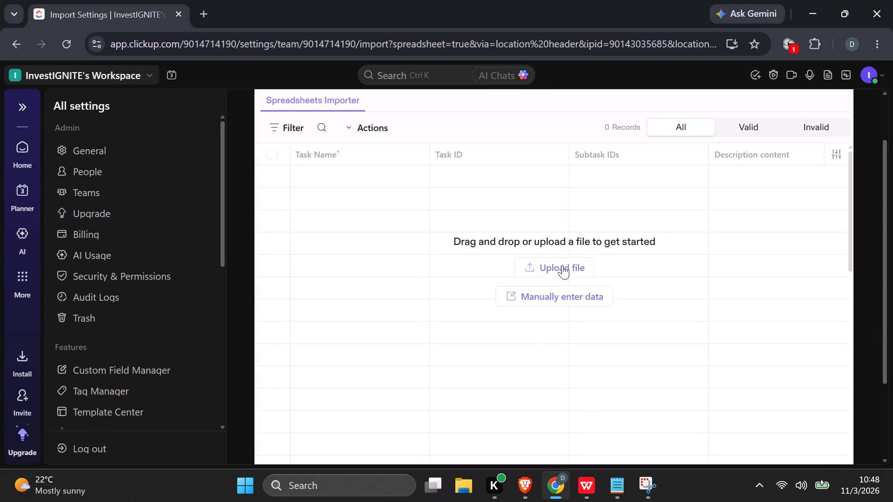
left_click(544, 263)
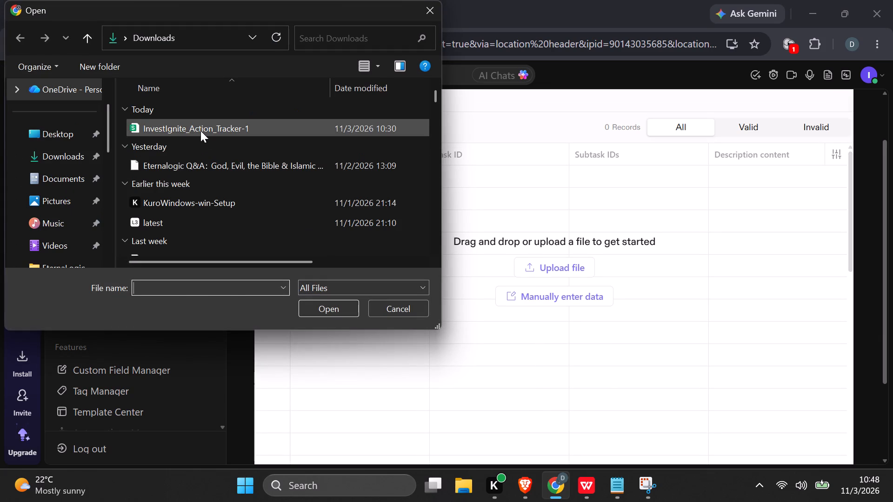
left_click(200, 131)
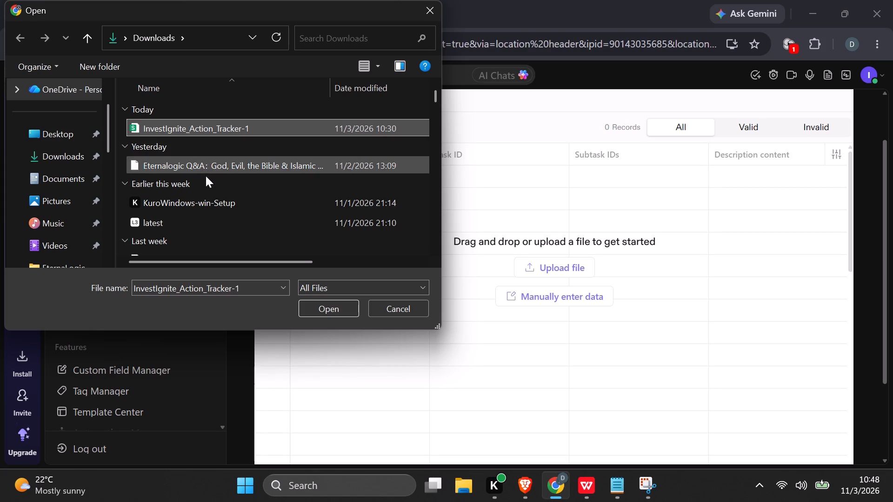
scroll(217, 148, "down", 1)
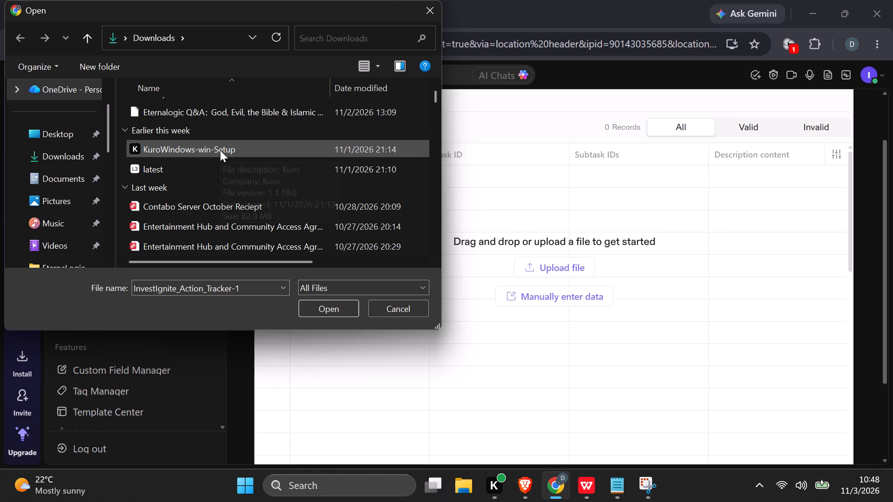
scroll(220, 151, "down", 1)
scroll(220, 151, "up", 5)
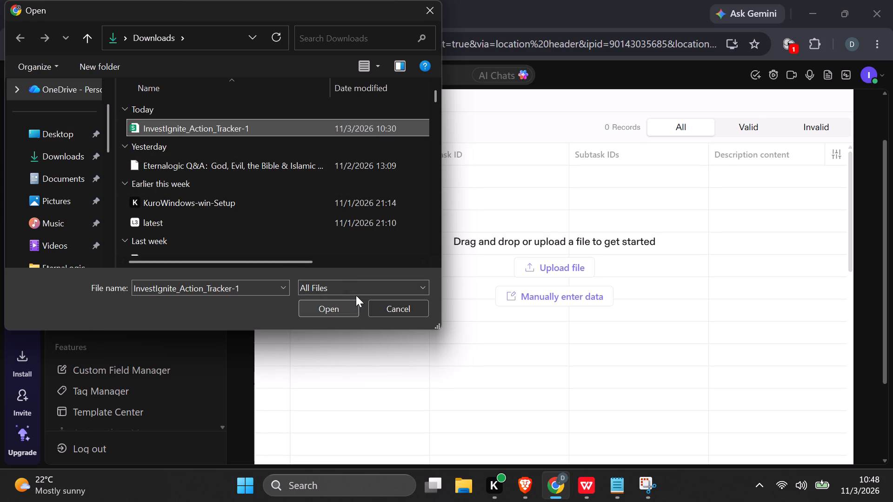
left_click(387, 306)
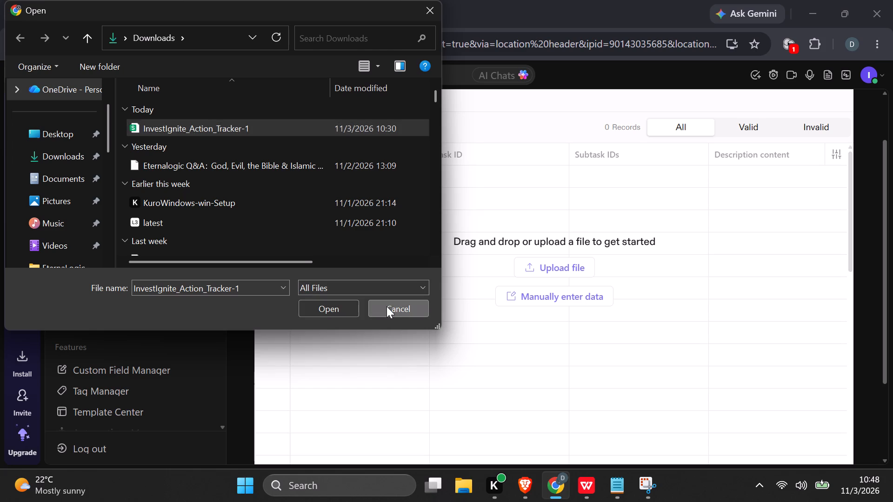
Open the Downloads folder in File Explorer to look for the file to upload.
left_click(460, 489)
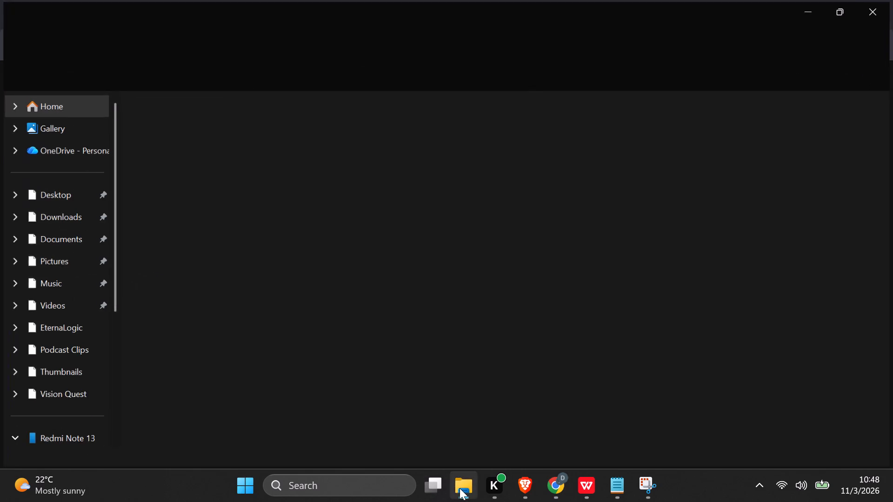
left_click(96, 212)
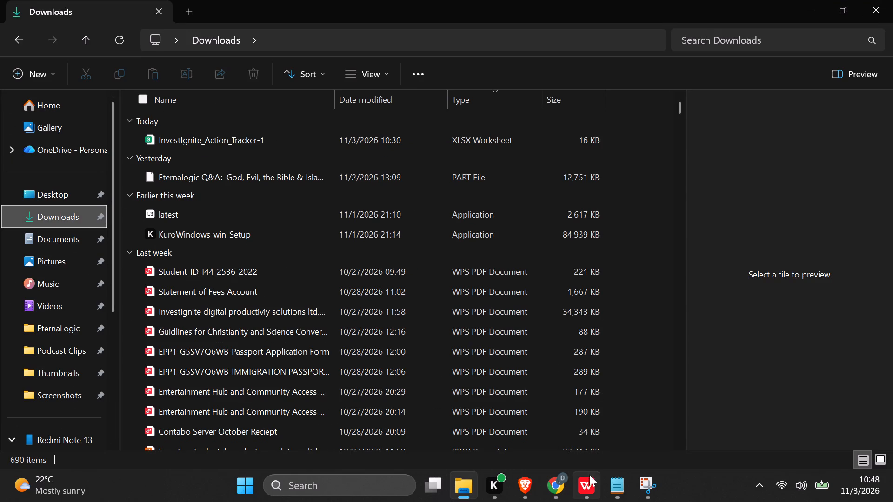
Switch to WPS Office and save operations_import.csv as the Excel workbook operations_import.xlsx in the Downloads folder.
left_click(585, 490)
scroll(125, 186, "up", 4)
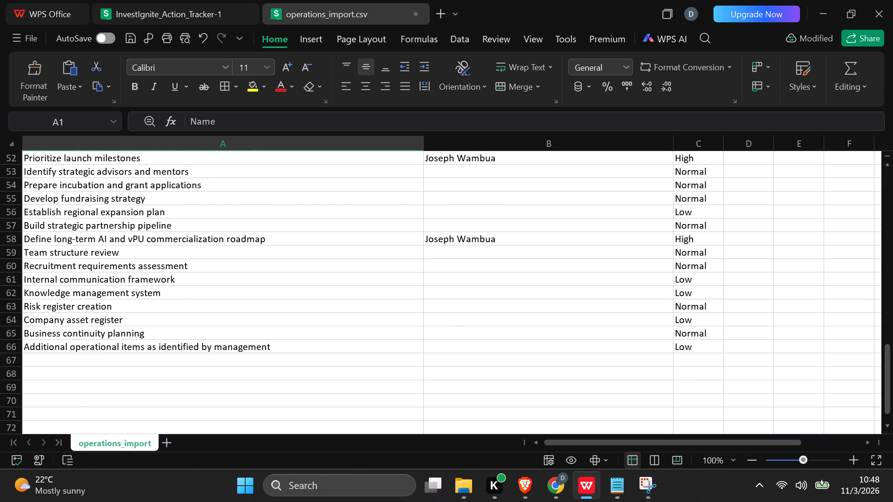
scroll(140, 167, "up", 3)
scroll(164, 133, "up", 2)
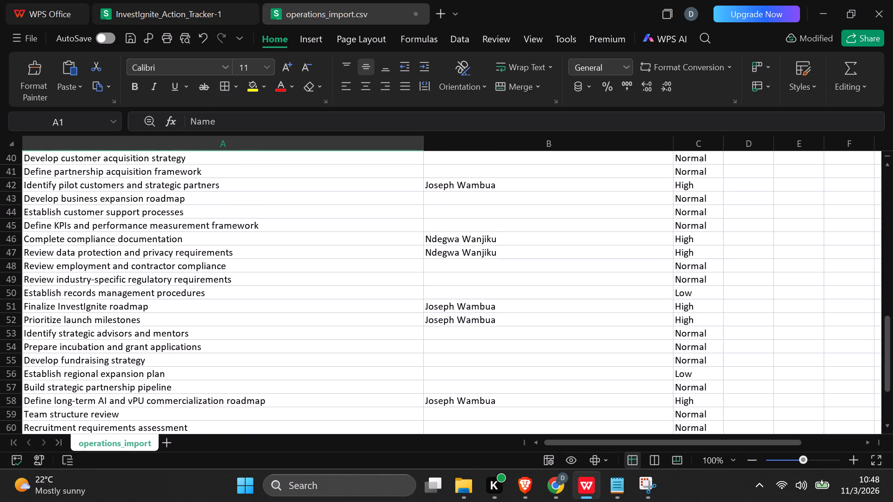
left_click(14, 37)
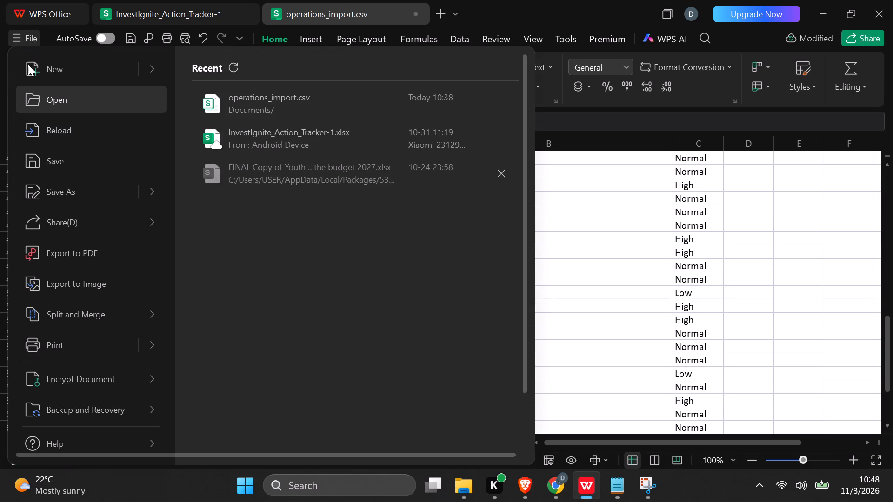
left_click(74, 160)
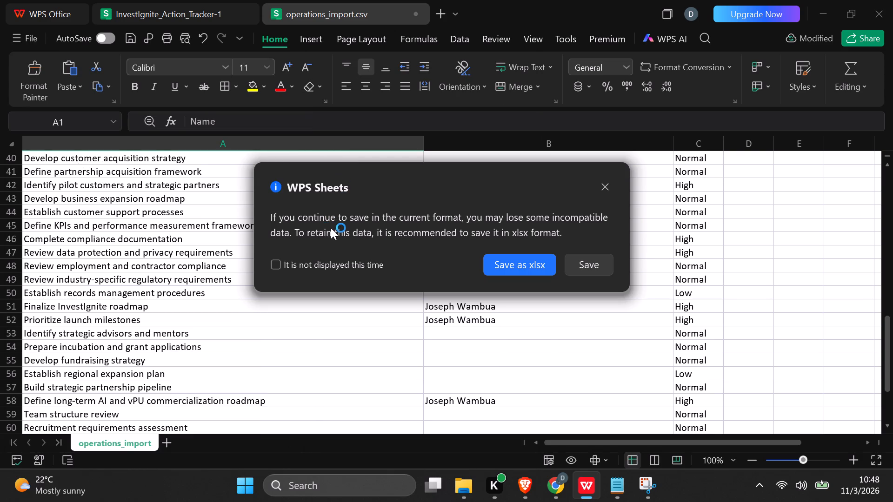
left_click(514, 266)
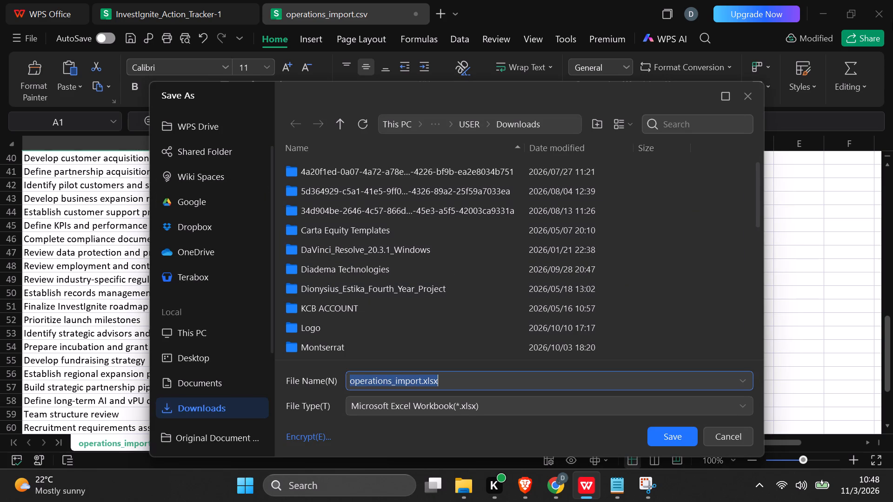
left_click(674, 441)
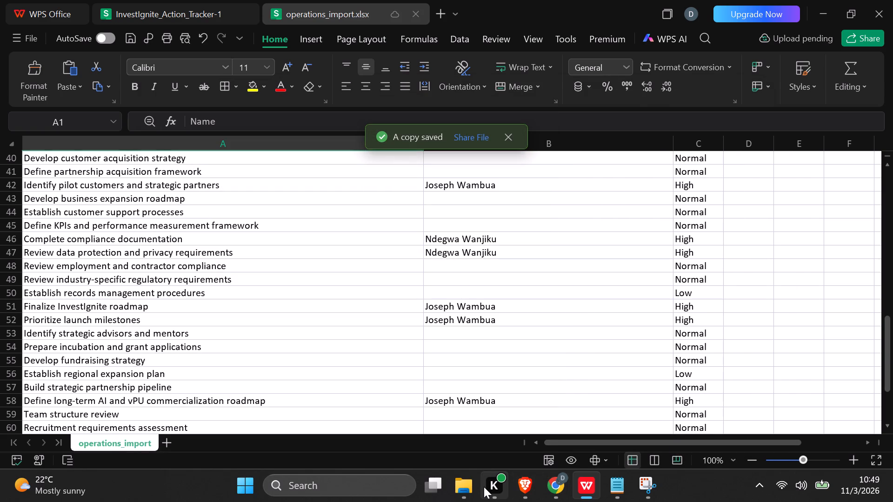
Back in ClickUp's spreadsheet importer, upload the operations_import workbook from the Downloads folder.
left_click(561, 482)
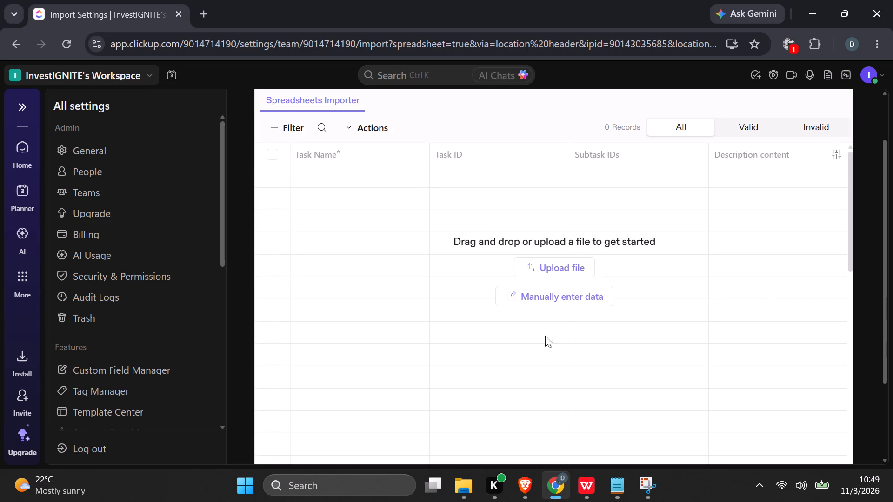
left_click(551, 265)
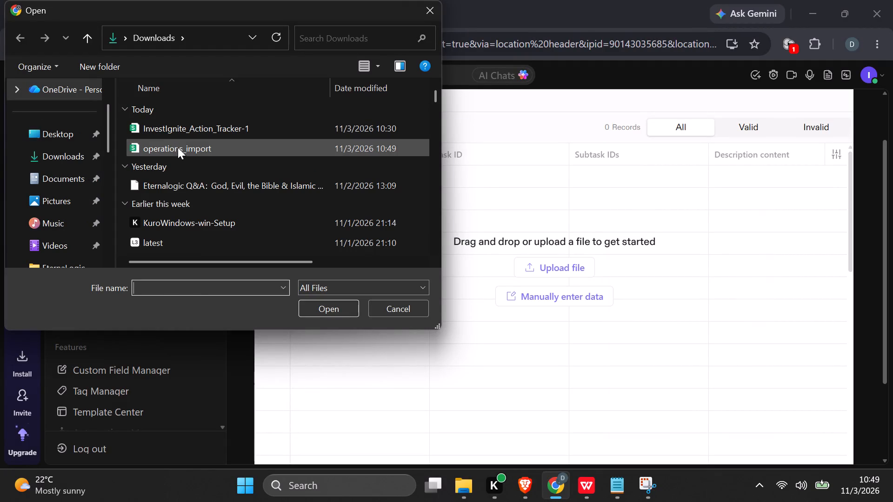
left_click(179, 149)
left_click(323, 310)
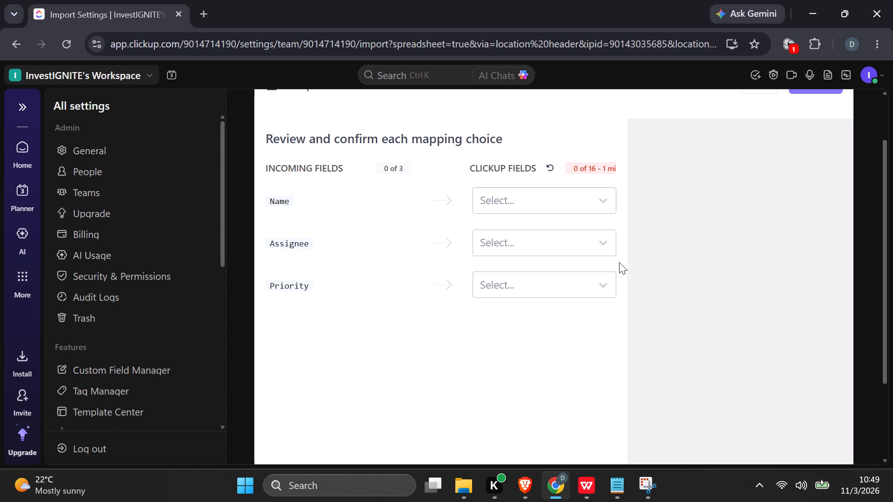
Map the incoming Name field to Task Name and the incoming Assignee field to Task assignee.
left_click(603, 199)
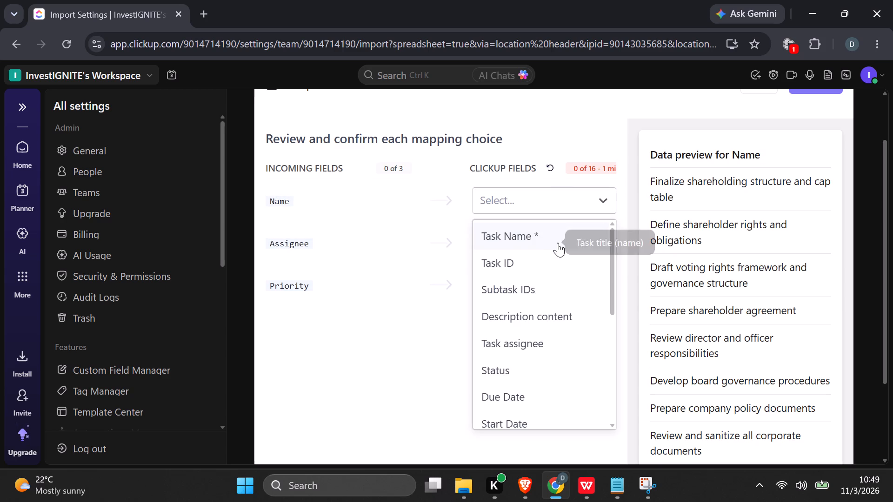
left_click(549, 240)
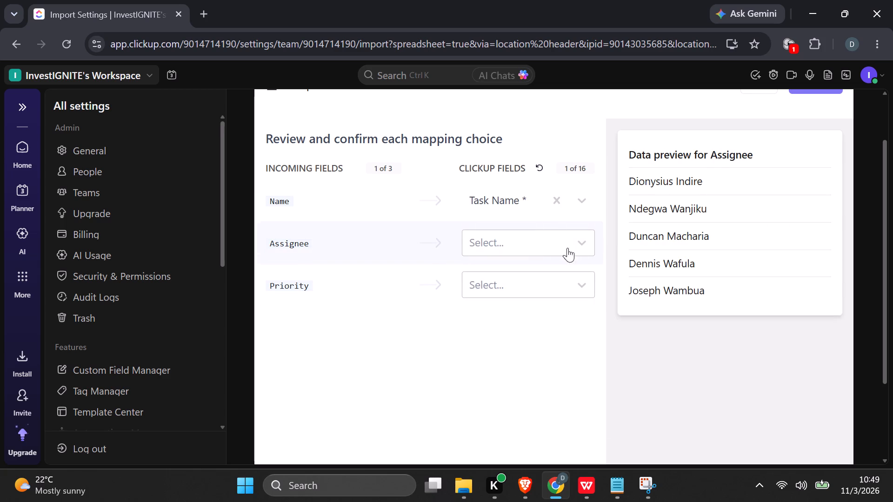
left_click(577, 249)
scroll(501, 354, "down", 3)
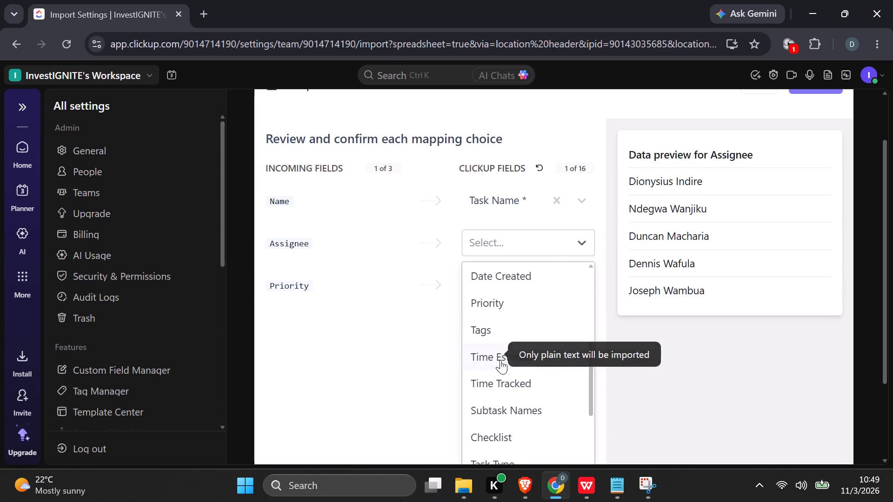
scroll(496, 387, "down", 5)
scroll(496, 396, "up", 2)
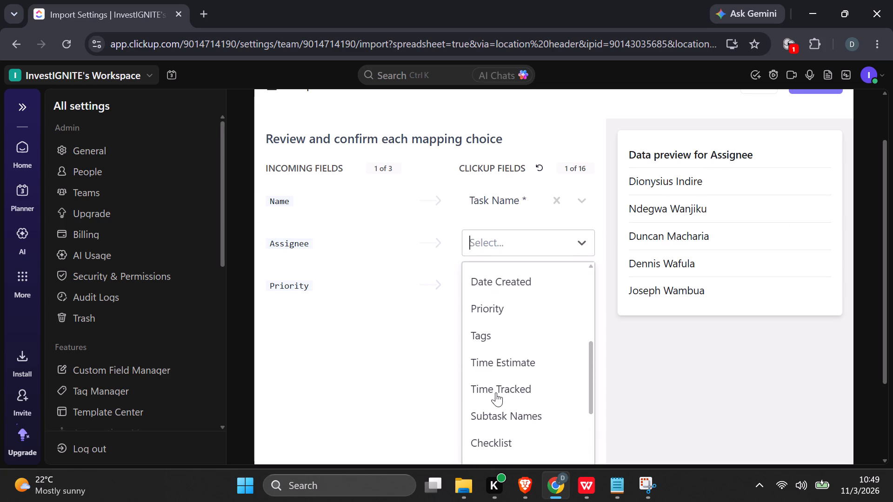
scroll(495, 384, "up", 4)
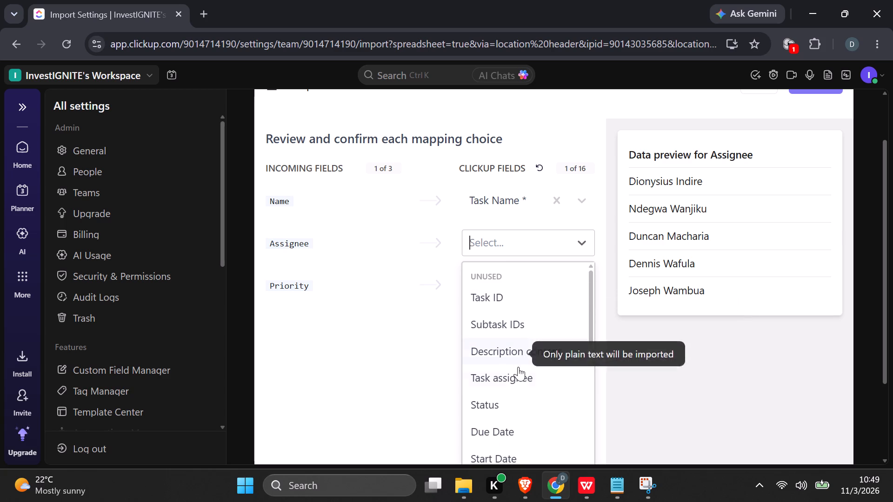
left_click(508, 383)
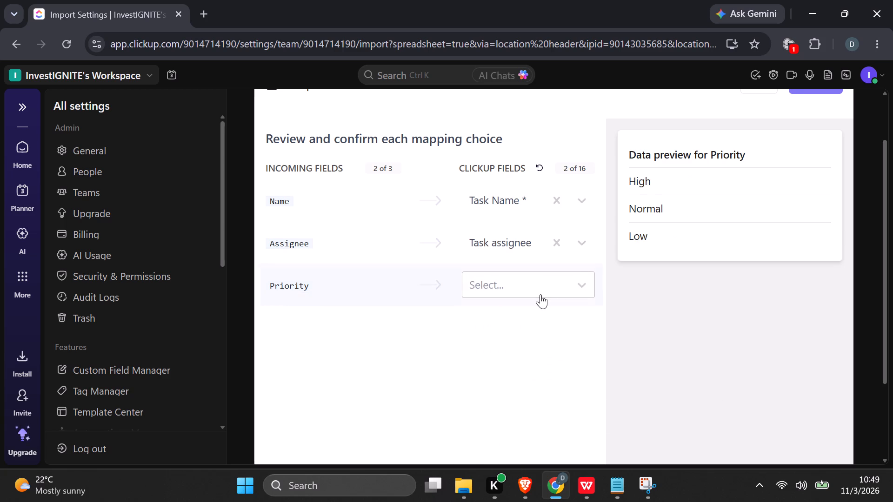
Map the incoming Priority field to Priority and continue to the priority value mapping.
left_click(540, 294)
scroll(518, 367, "down", 2)
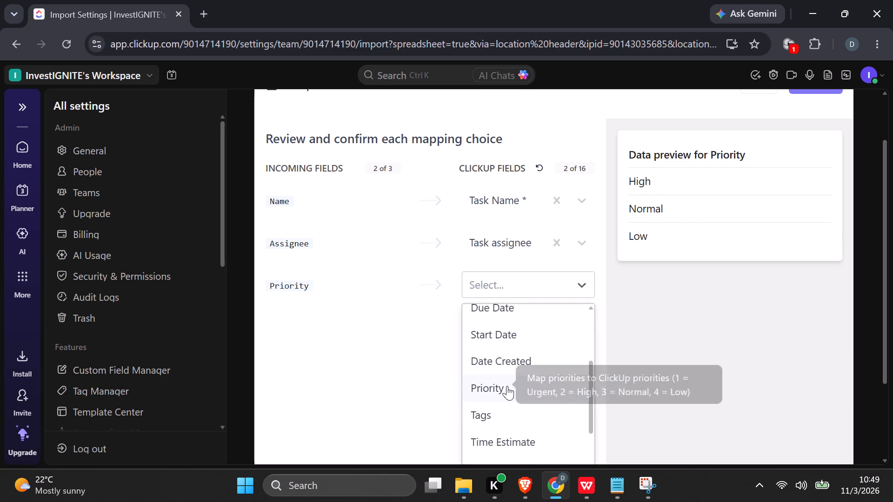
left_click(506, 387)
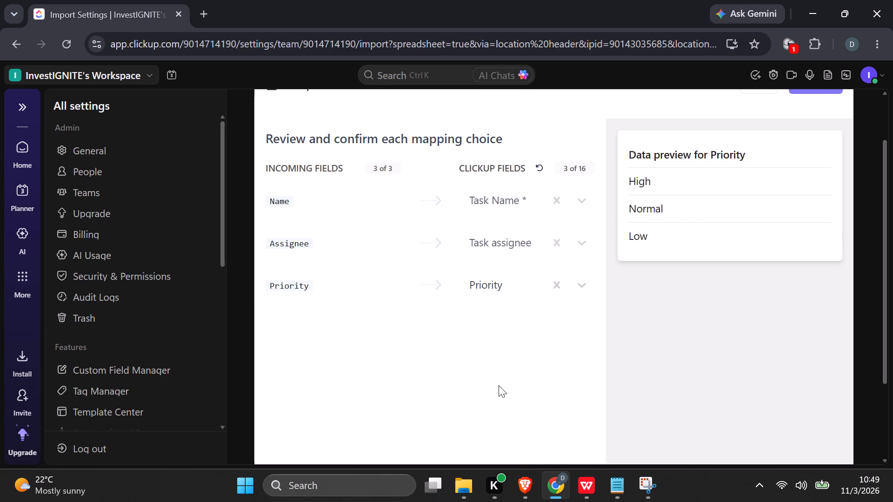
scroll(526, 341, "down", 3)
scroll(526, 340, "up", 4)
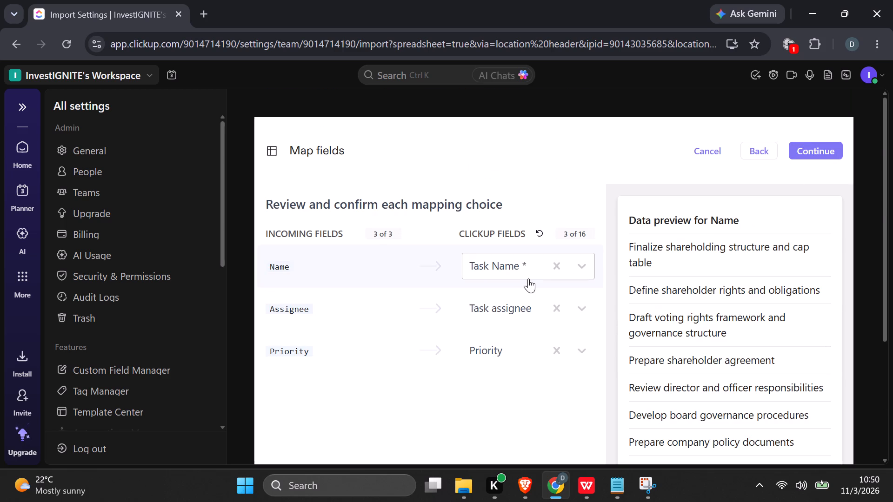
left_click(500, 260)
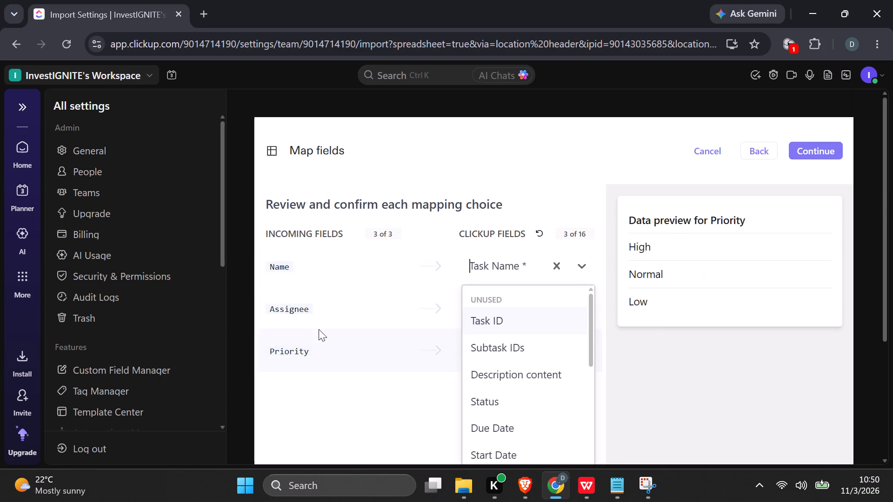
left_click(337, 306)
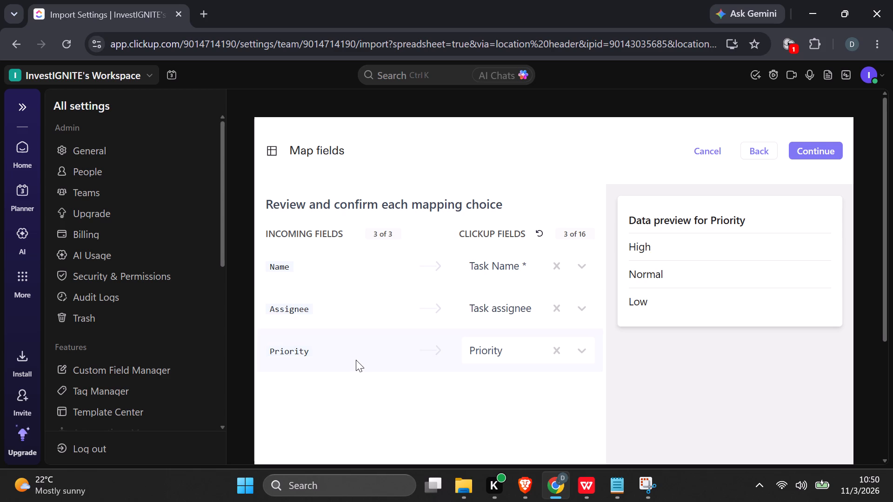
left_click(356, 360)
left_click(810, 150)
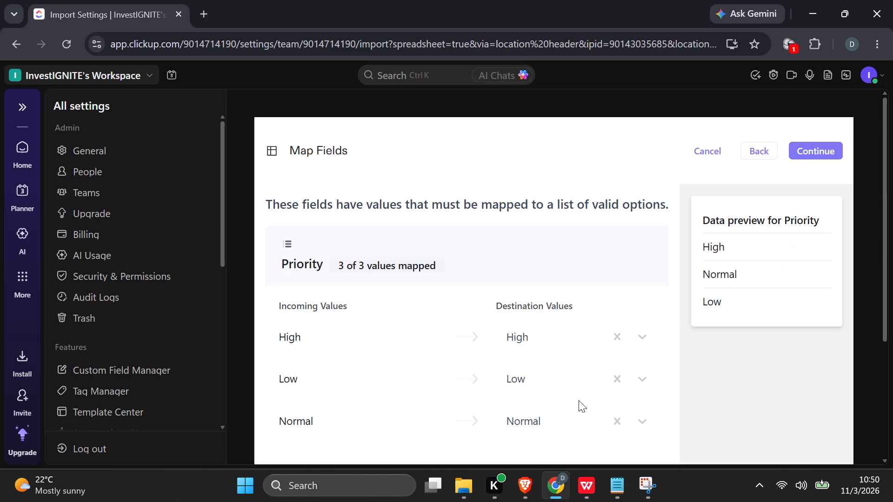
Select High, Low and Normal as destinations for the matching incoming priority values, and continue to the record review.
scroll(375, 353, "down", 1)
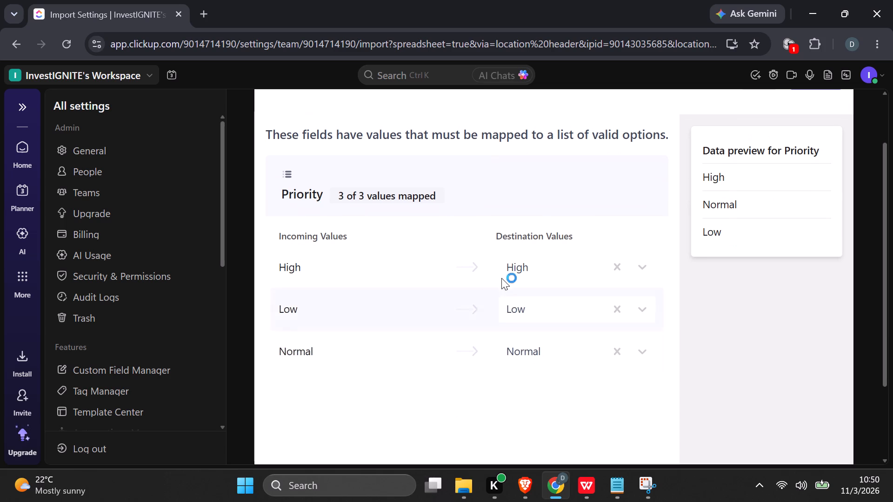
left_click(518, 266)
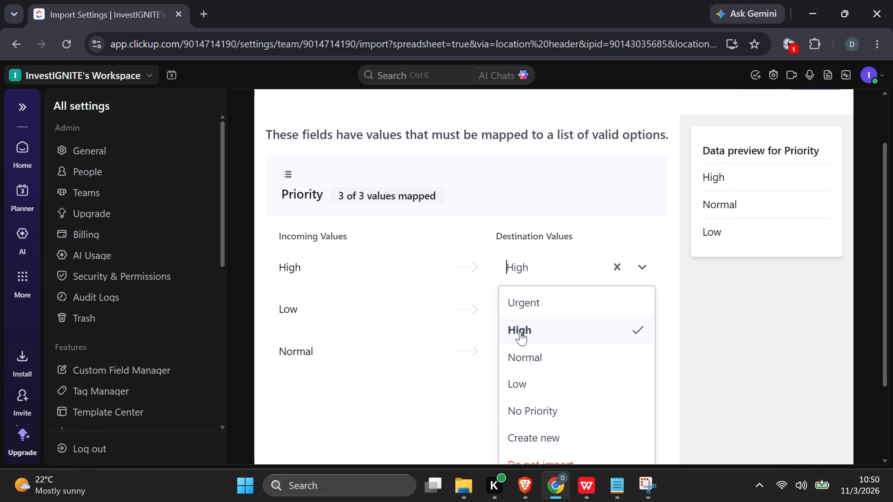
left_click(520, 331)
left_click(522, 313)
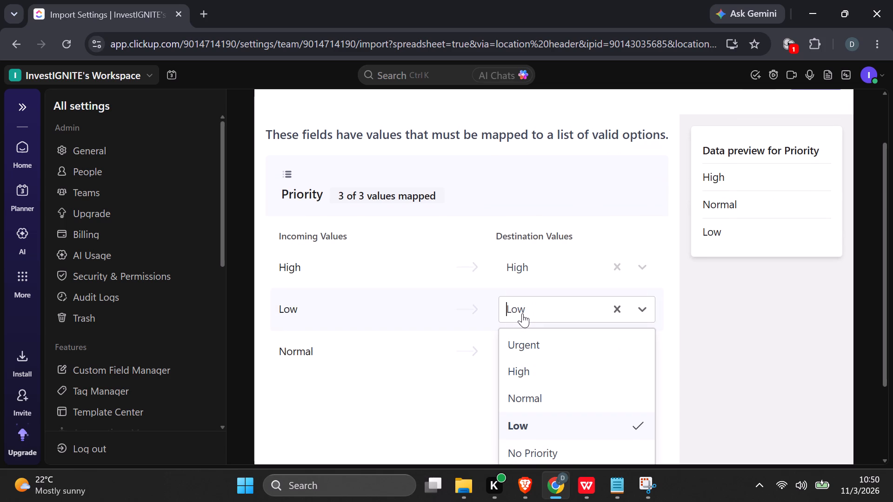
left_click(534, 428)
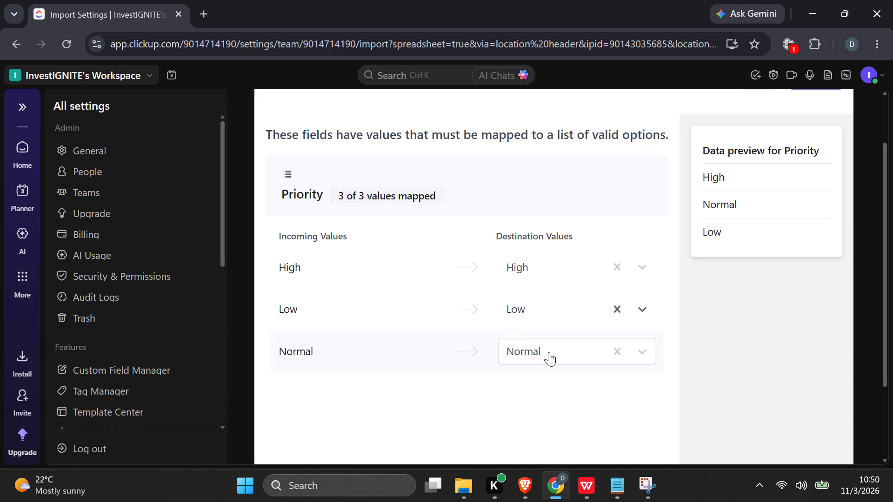
left_click(549, 352)
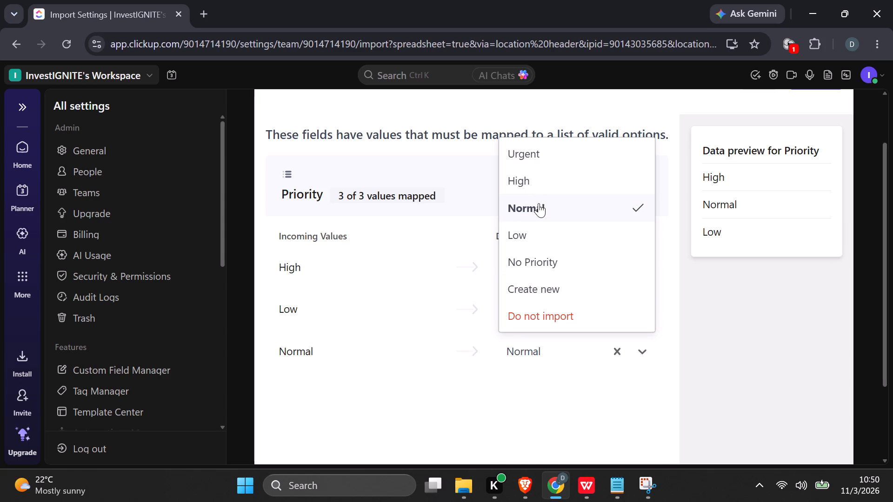
left_click(539, 203)
scroll(695, 206, "up", 4)
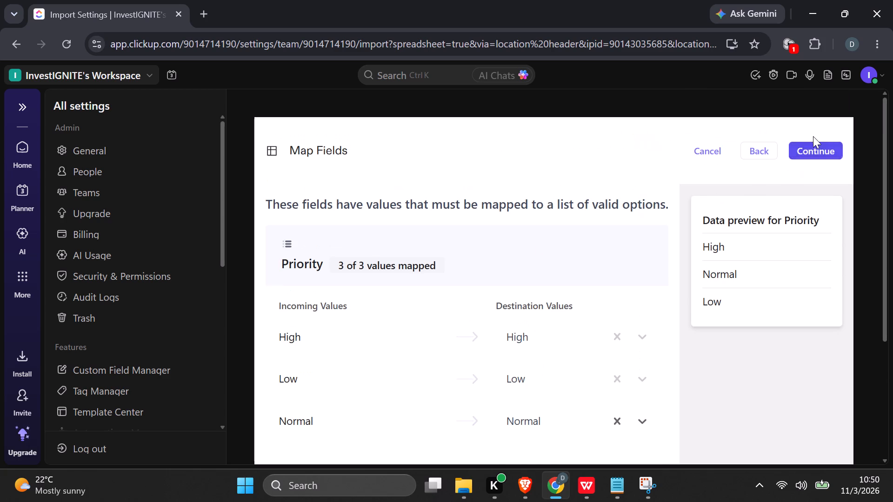
left_click(643, 421)
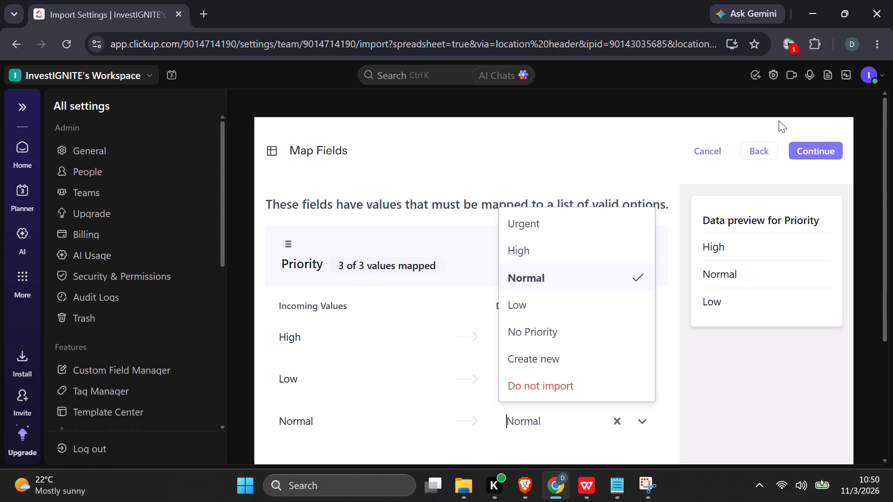
left_click(801, 152)
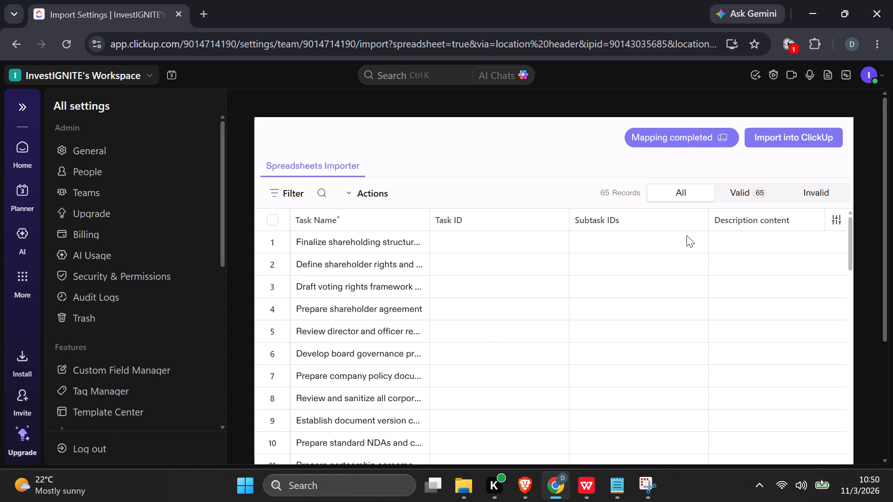
Review the mapped records in the importer table, checking the task name, assignee and priority columns before importing.
scroll(686, 235, "left", 7)
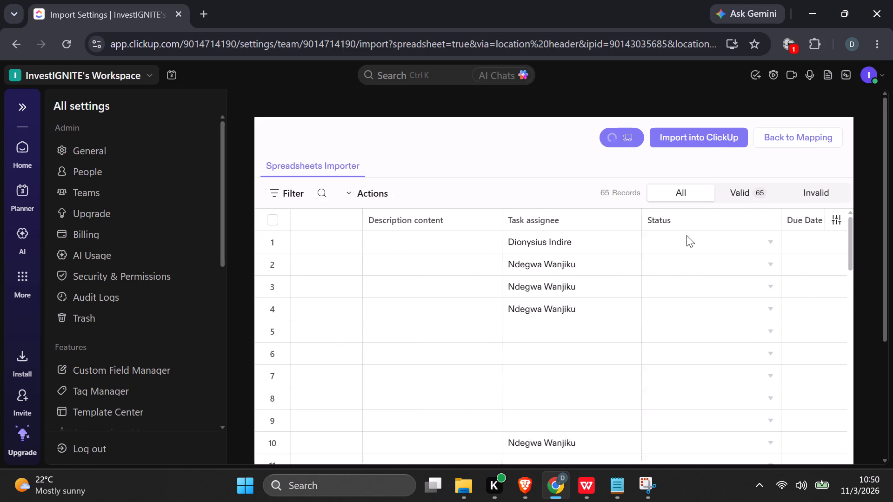
scroll(686, 235, "left", 3)
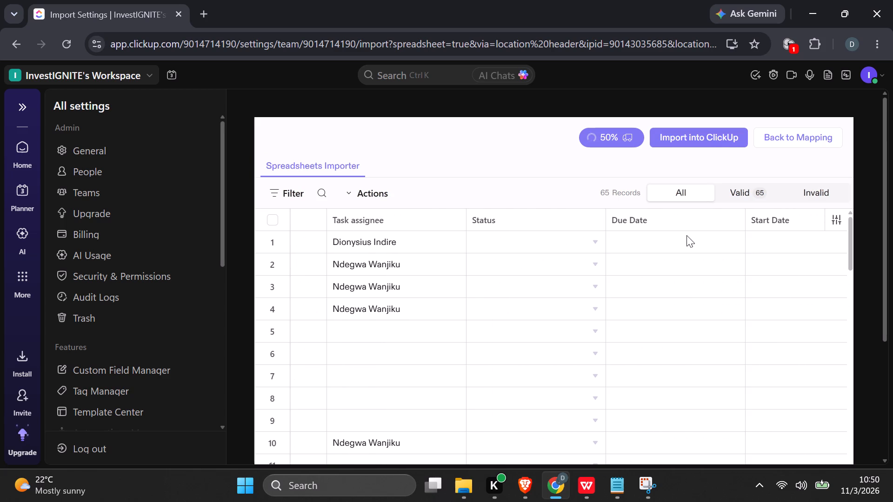
scroll(686, 235, "right", 3)
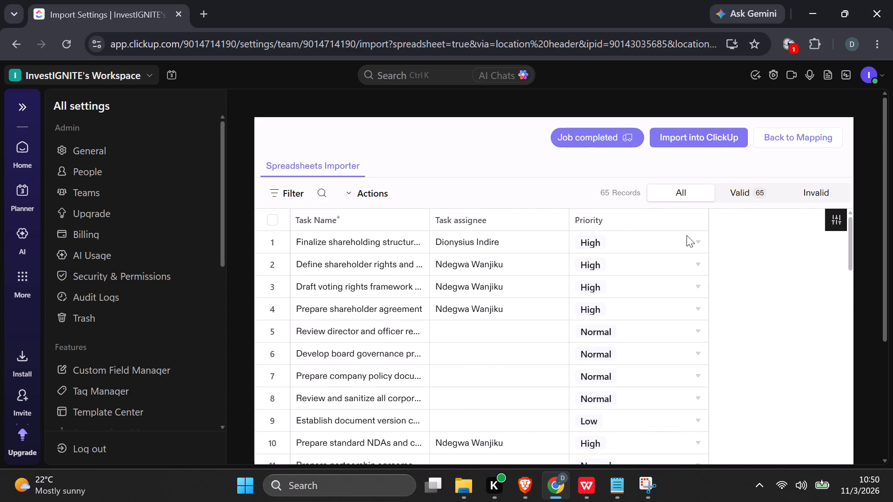
scroll(686, 235, "down", 1)
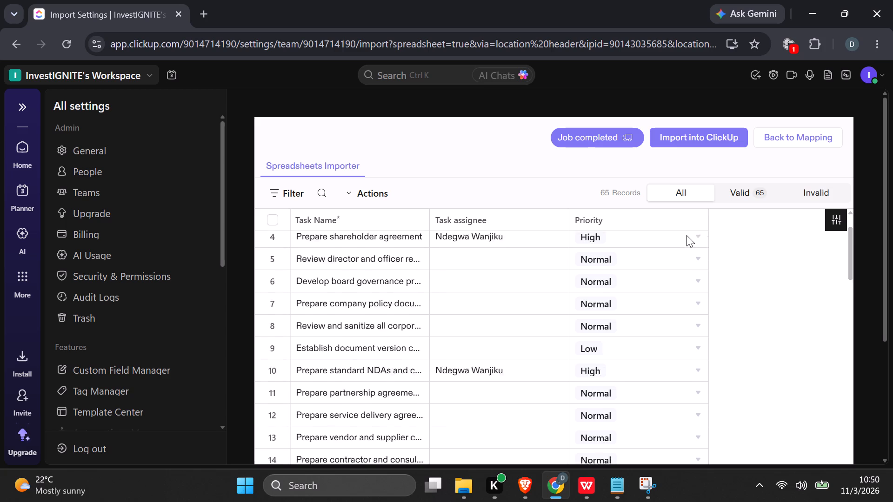
scroll(686, 235, "down", 9)
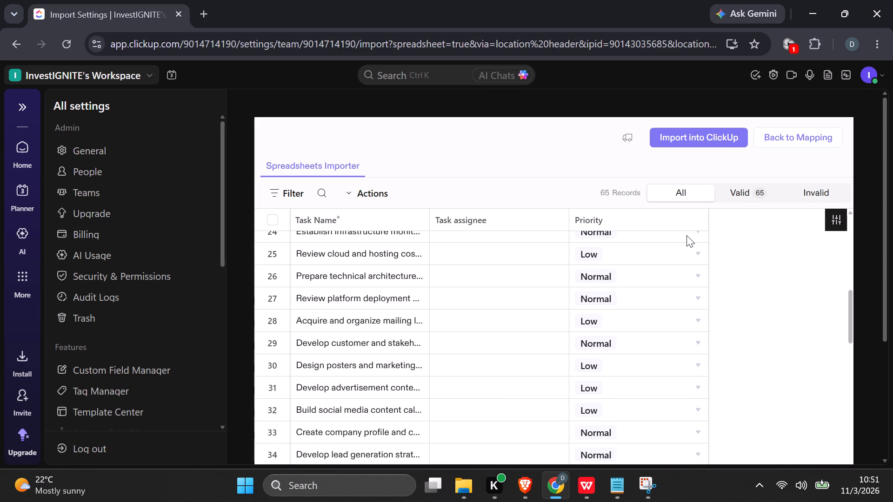
scroll(686, 235, "up", 8)
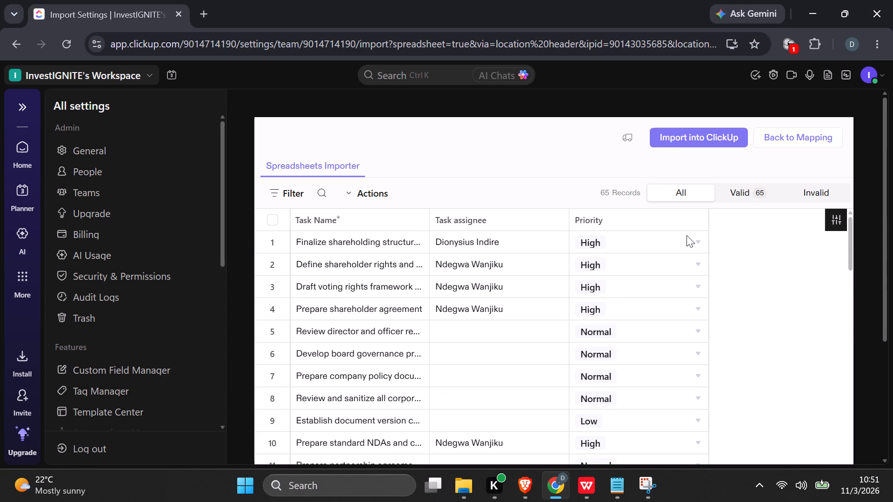
Import the reviewed records into ClickUp to proceed to the user mapping.
left_click(724, 136)
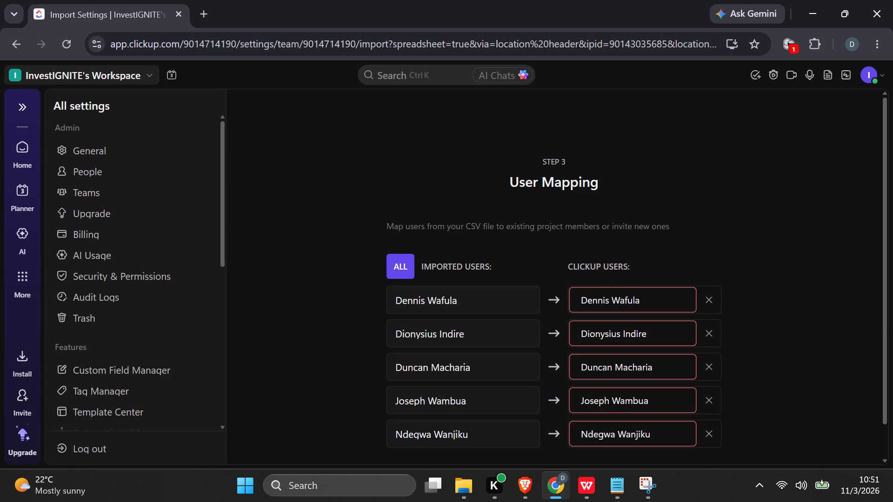
Examine the User Mapping page, comparing the imported users with their ClickUp user fields.
scroll(597, 386, "down", 2)
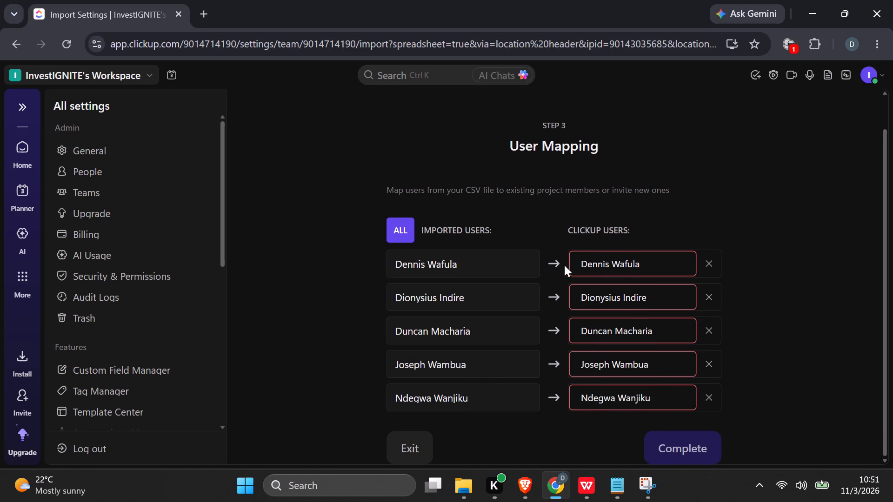
left_click(595, 267)
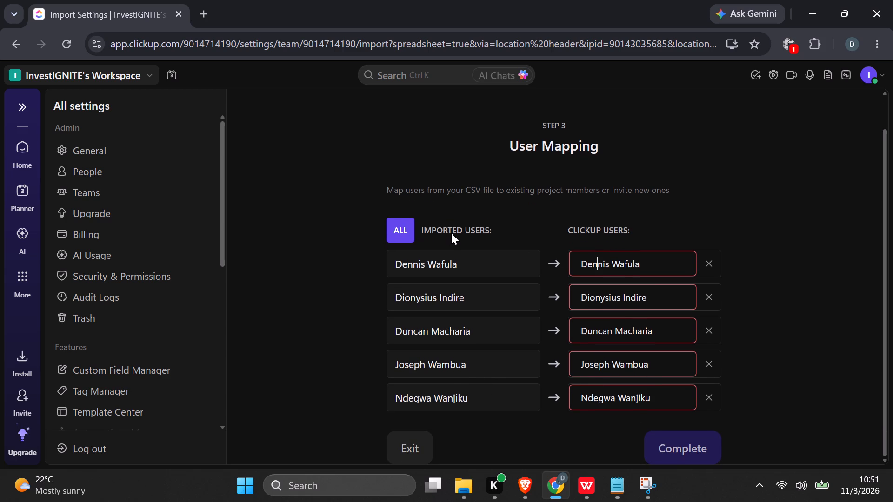
left_click(451, 232)
scroll(618, 272, "down", 2)
left_click(440, 304)
scroll(462, 224, "up", 2)
scroll(470, 230, "down", 2)
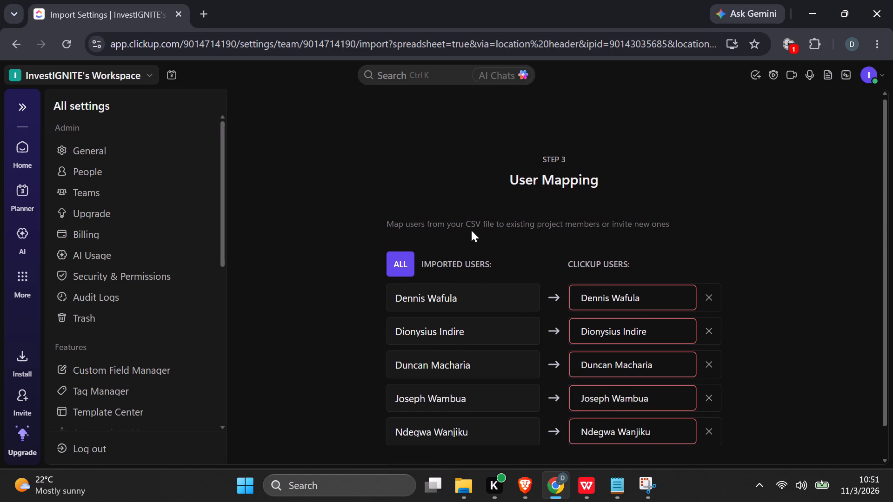
scroll(471, 230, "down", 2)
scroll(513, 283, "down", 1)
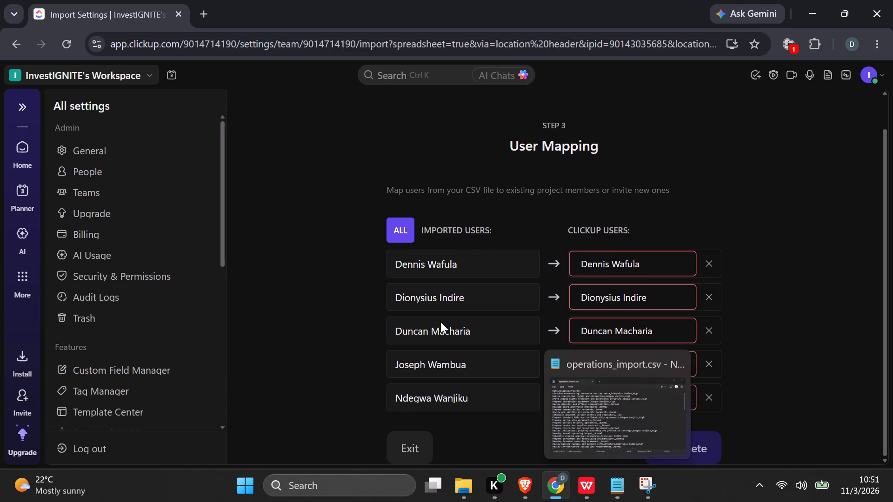
Capture the User Mapping area of the page with Snipping Tool and copy the screenshot.
left_click(655, 487)
left_click(304, 197)
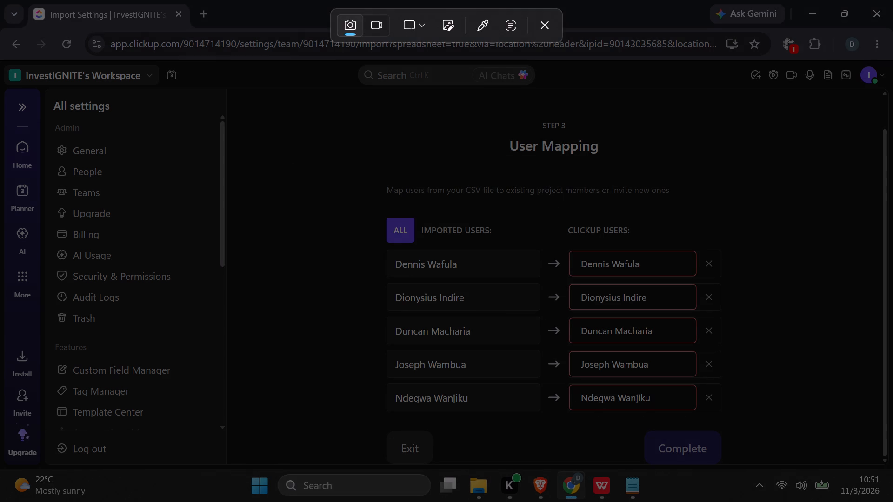
left_click_drag(228, 90, 892, 465)
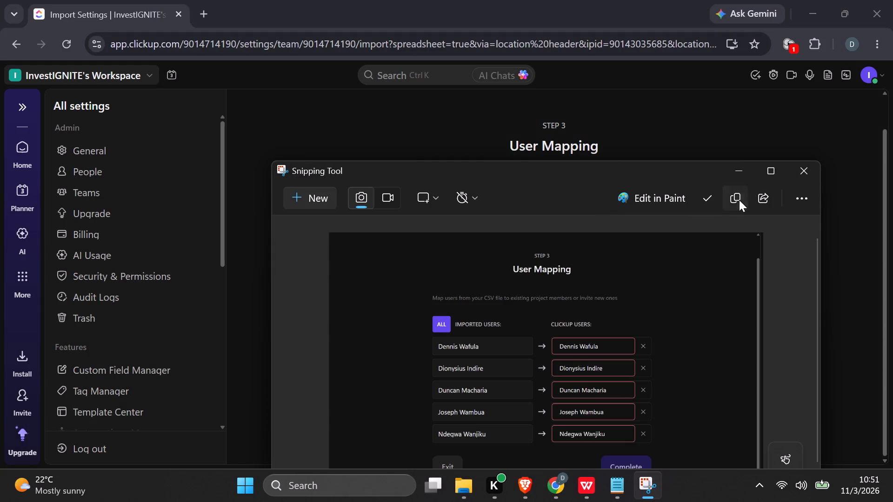
left_click(739, 200)
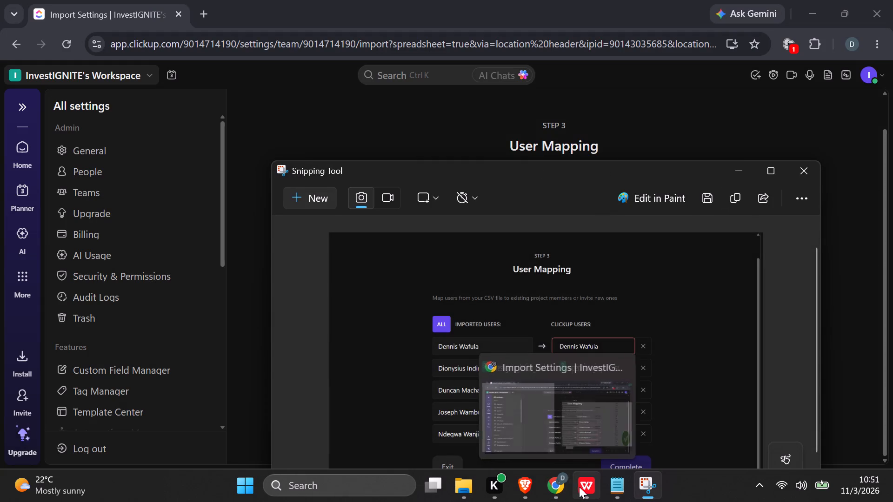
left_click(535, 492)
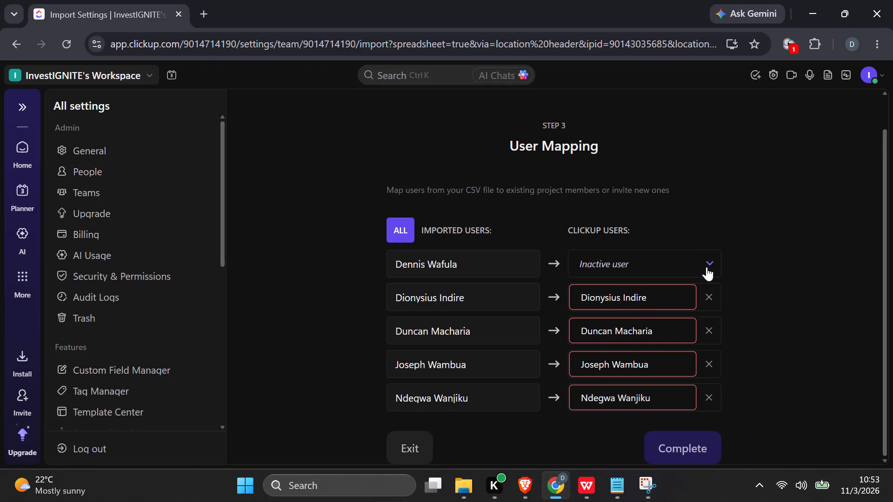
left_click(681, 268)
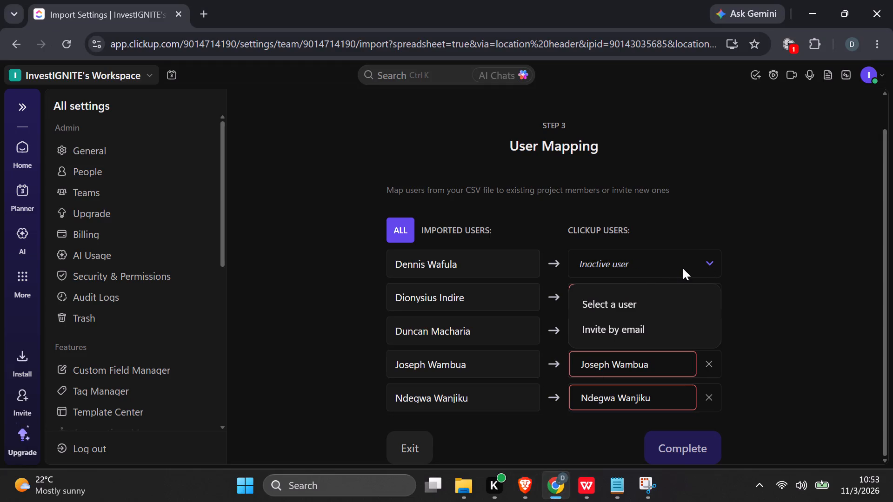
left_click(625, 305)
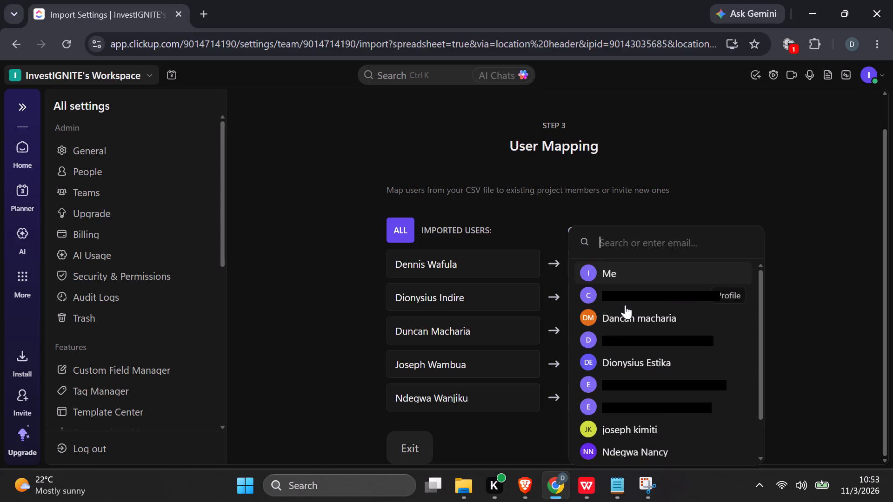
left_click(633, 340)
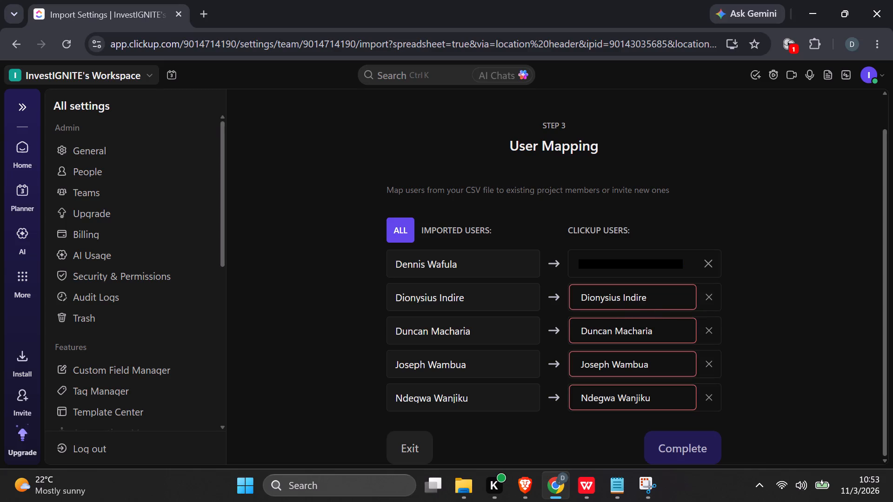
Clear the prefilled ClickUp user for Dionysius and select the existing workspace member with the same first name.
left_click(706, 299)
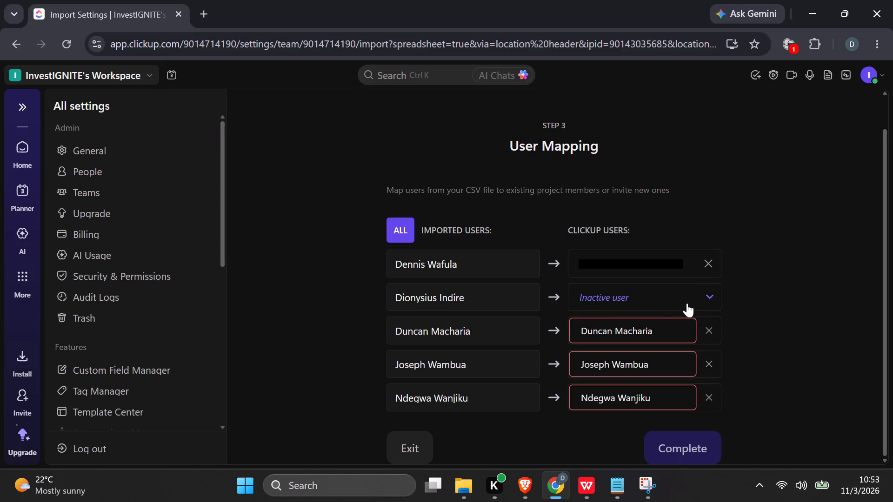
left_click(687, 303)
left_click(630, 238)
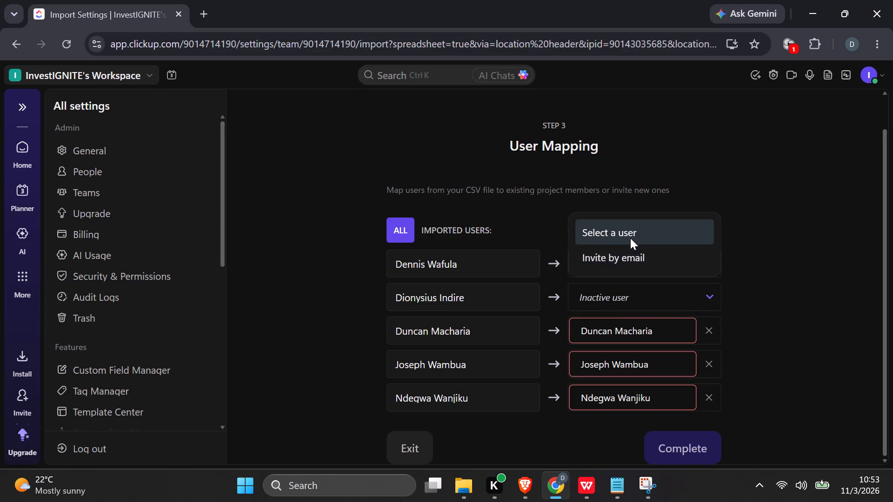
left_click(640, 360)
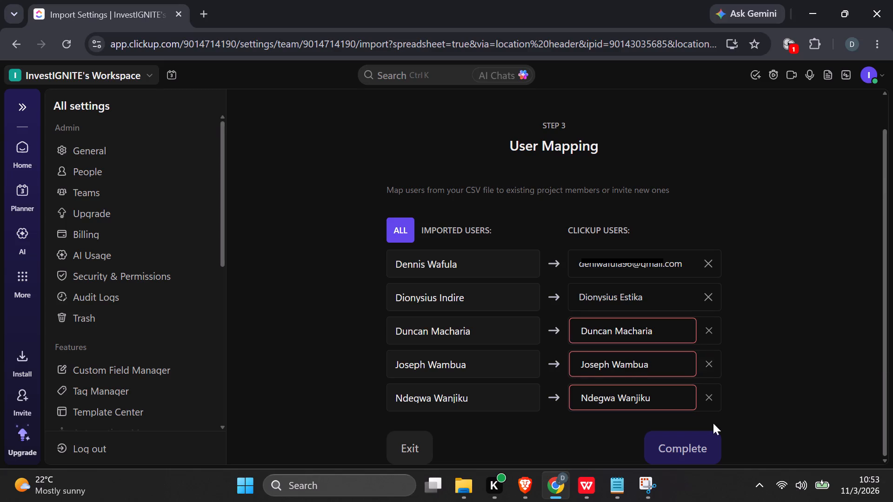
Clear the prefilled ClickUp user for Duncan and select the existing workspace member Dancan, who shares the same surname.
left_click(706, 333)
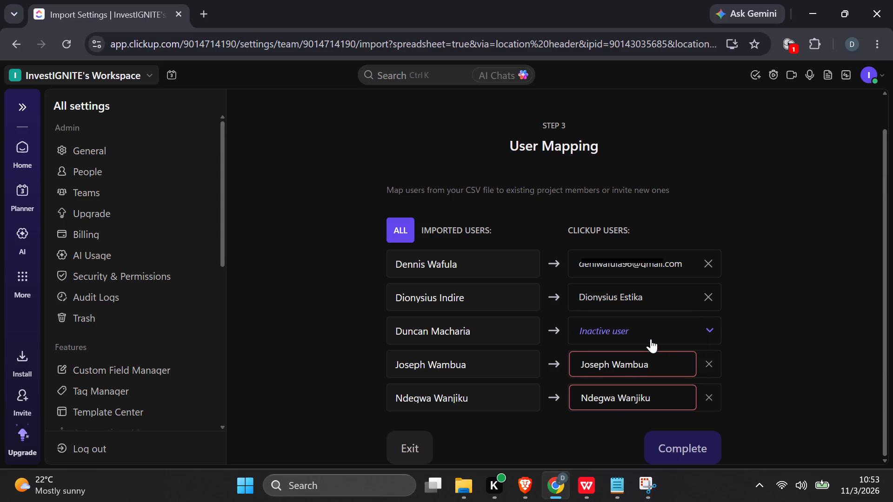
left_click(649, 334)
left_click(628, 259)
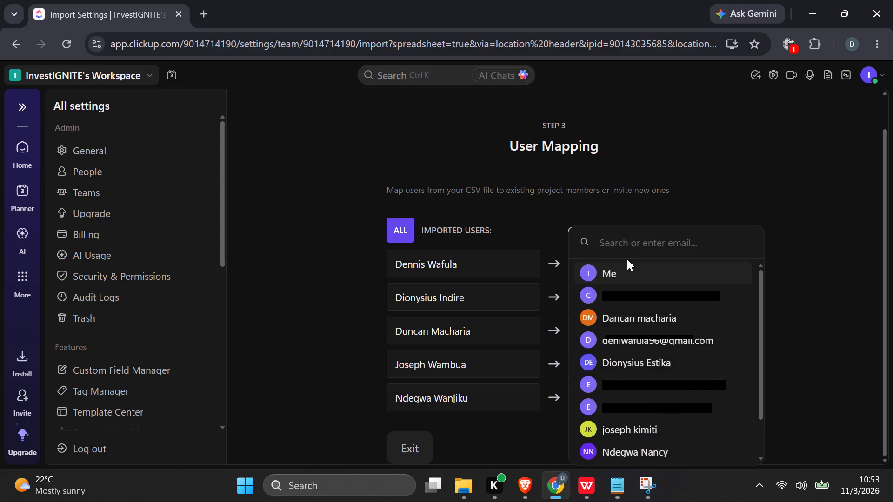
left_click(642, 315)
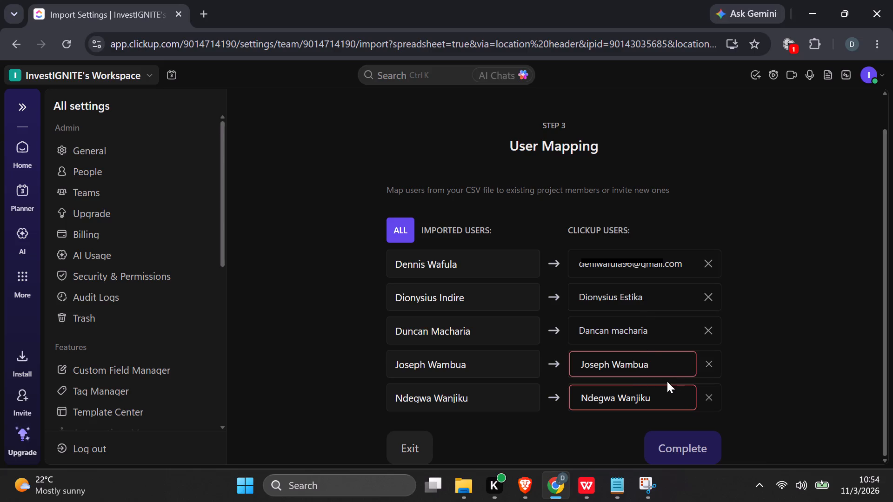
Clear the prefilled ClickUp user for Joseph and select the existing workspace member with the same first name.
left_click(709, 362)
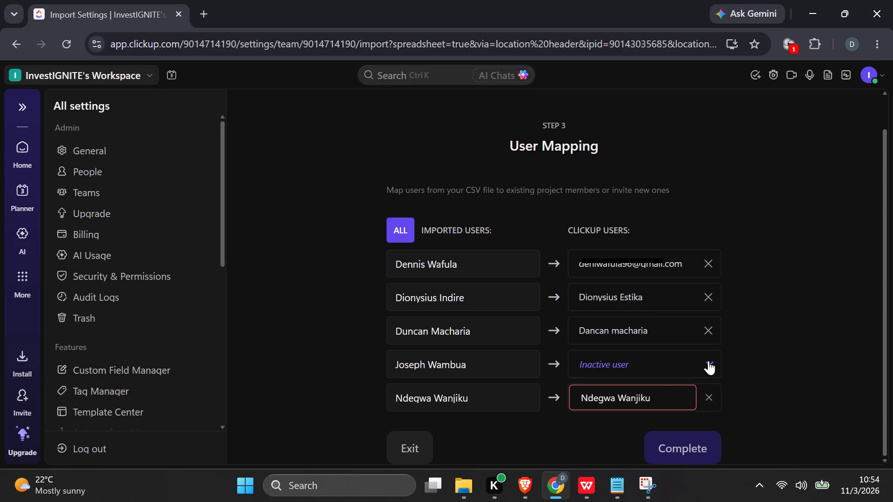
left_click(674, 369)
left_click(604, 299)
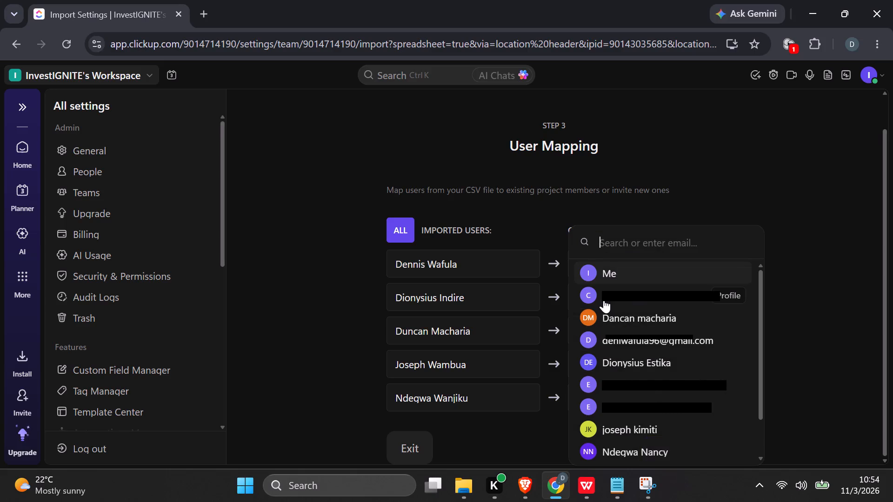
left_click(635, 424)
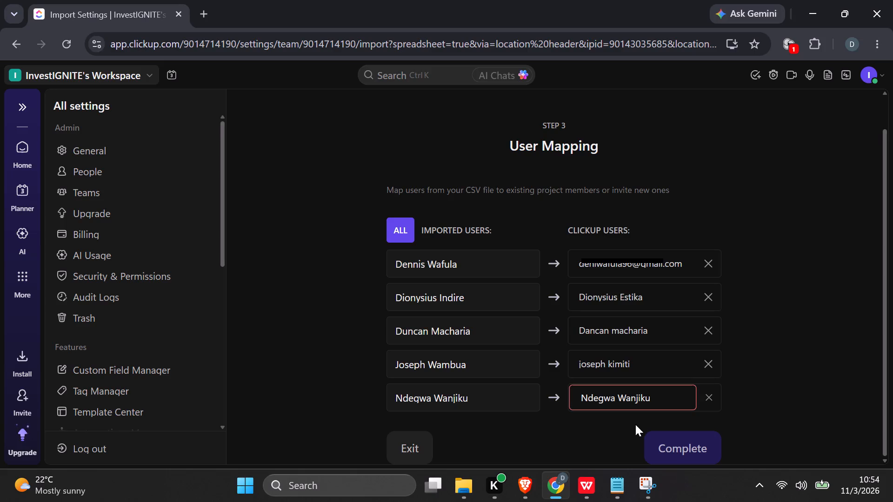
Clear the prefilled ClickUp user for Ndegwa and select the existing workspace member who shares the name Ndegwa.
left_click(710, 403)
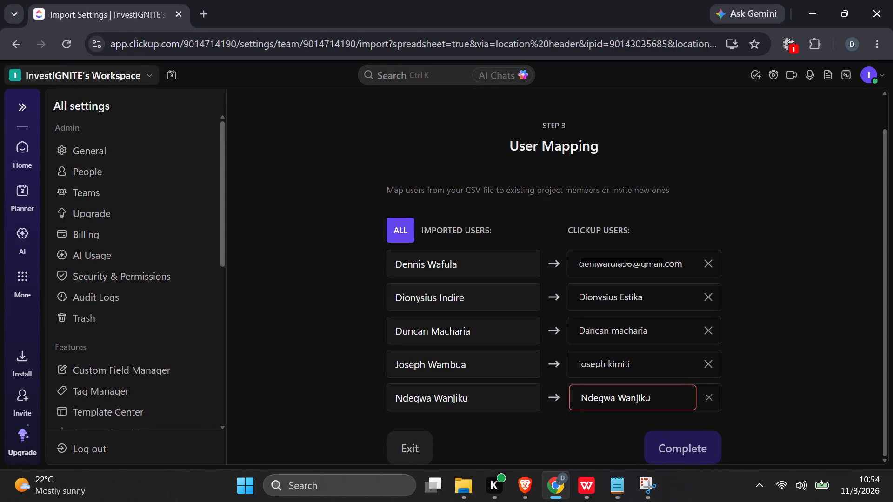
left_click(707, 393)
left_click(661, 398)
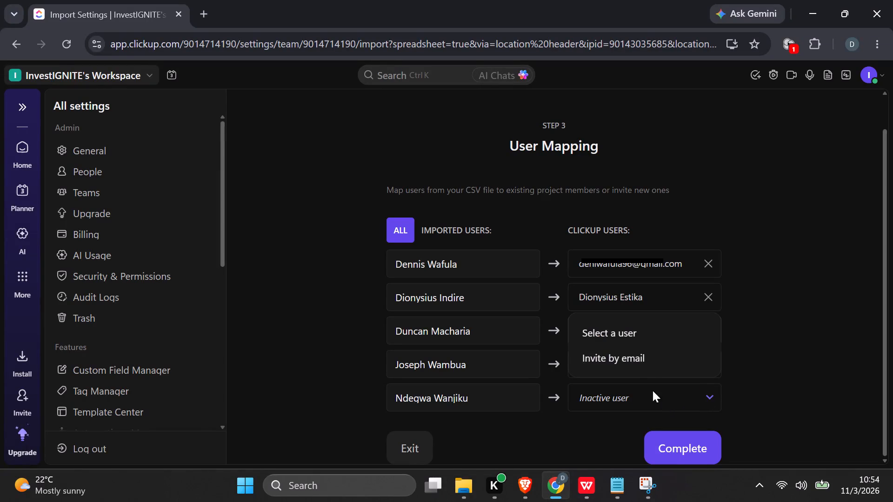
left_click(631, 331)
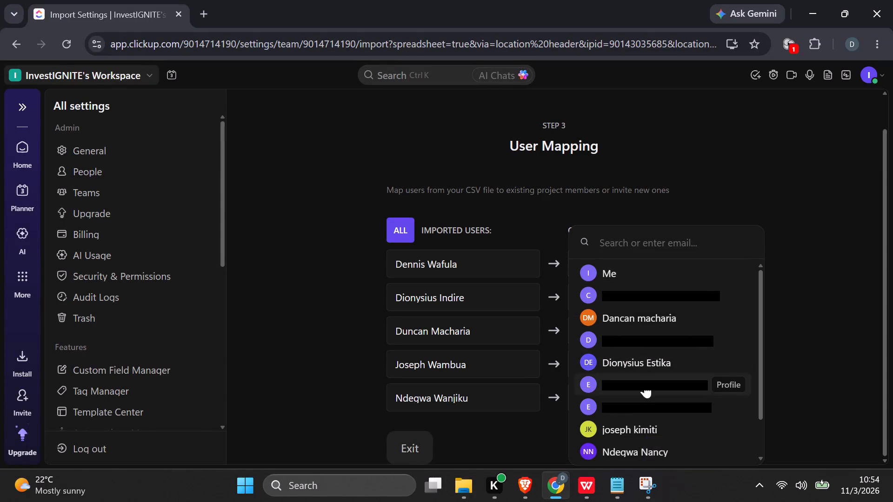
left_click(650, 454)
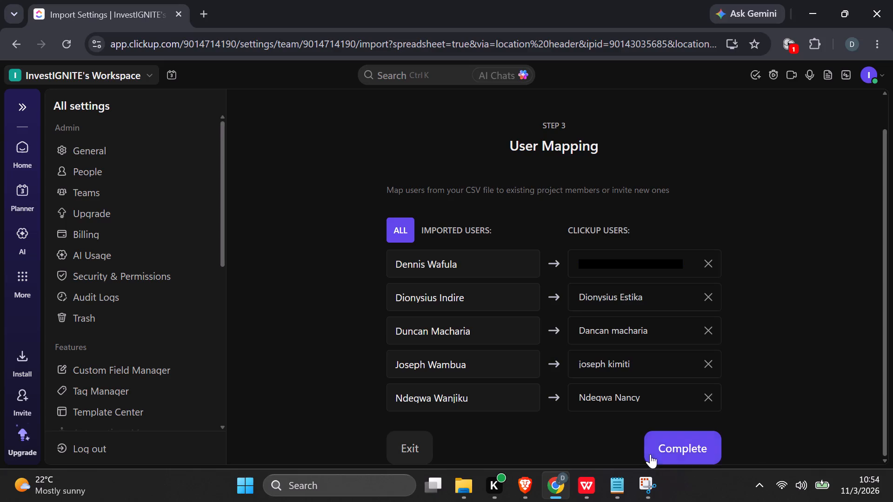
Complete the spreadsheet import with the finished user mapping.
left_click(672, 445)
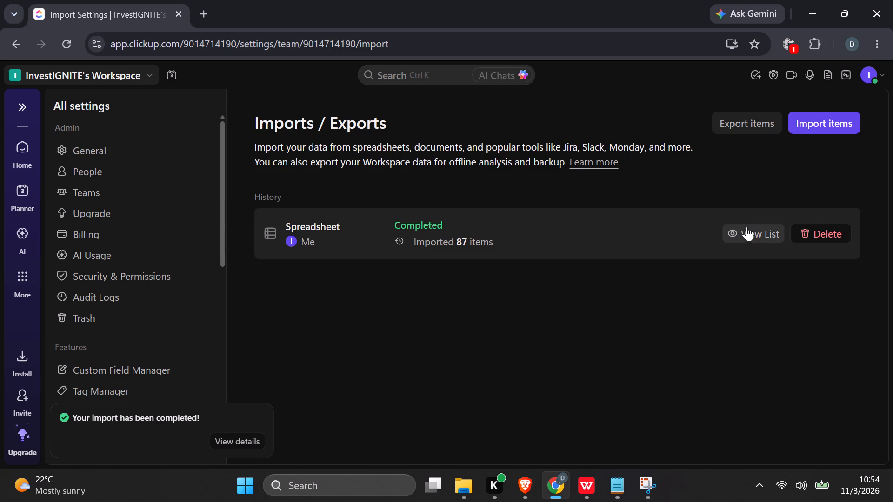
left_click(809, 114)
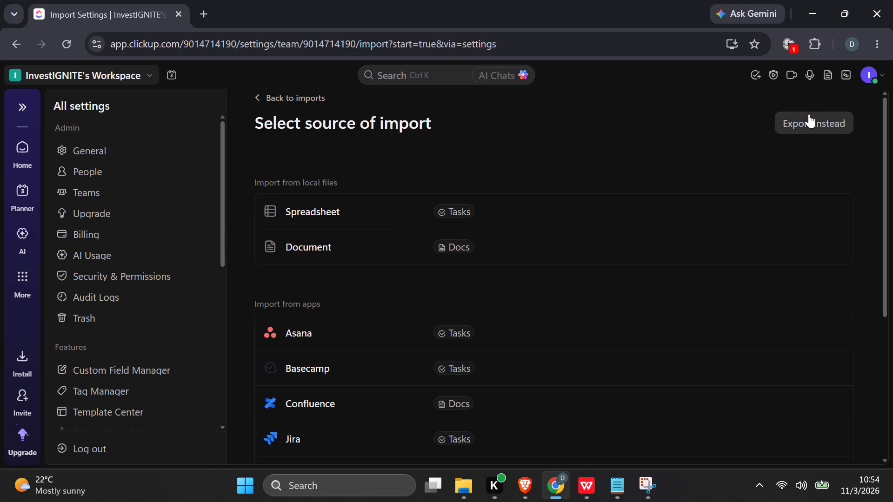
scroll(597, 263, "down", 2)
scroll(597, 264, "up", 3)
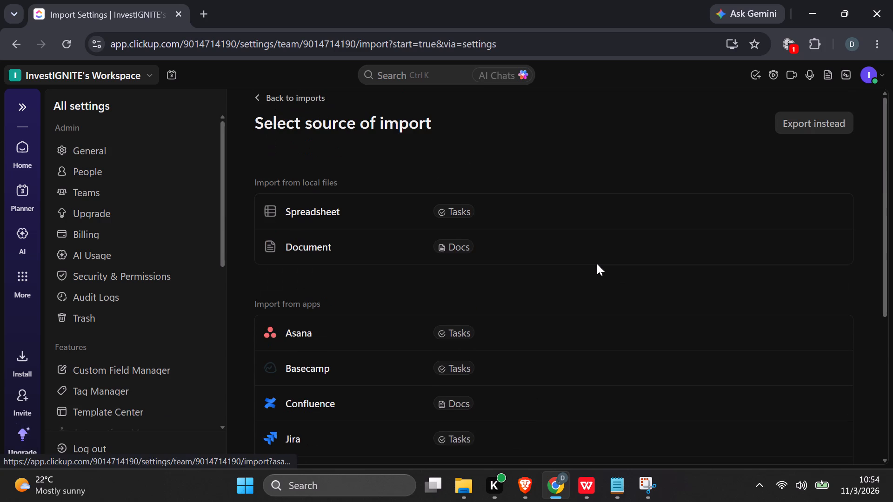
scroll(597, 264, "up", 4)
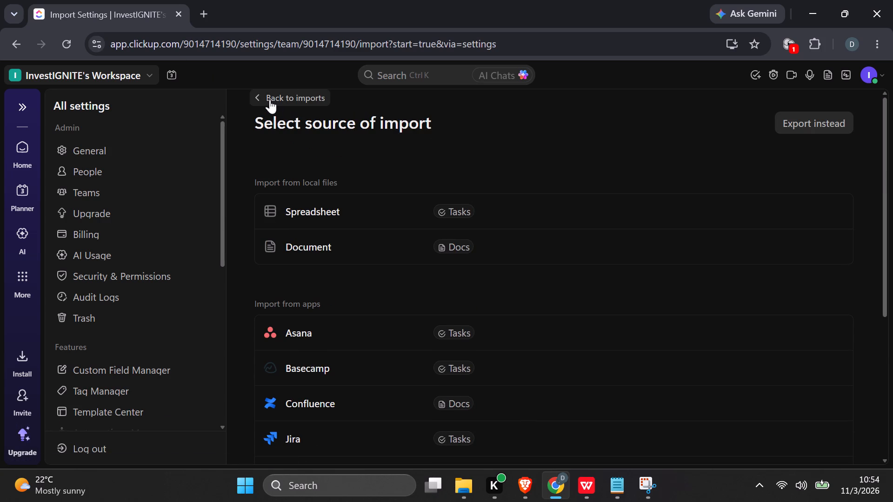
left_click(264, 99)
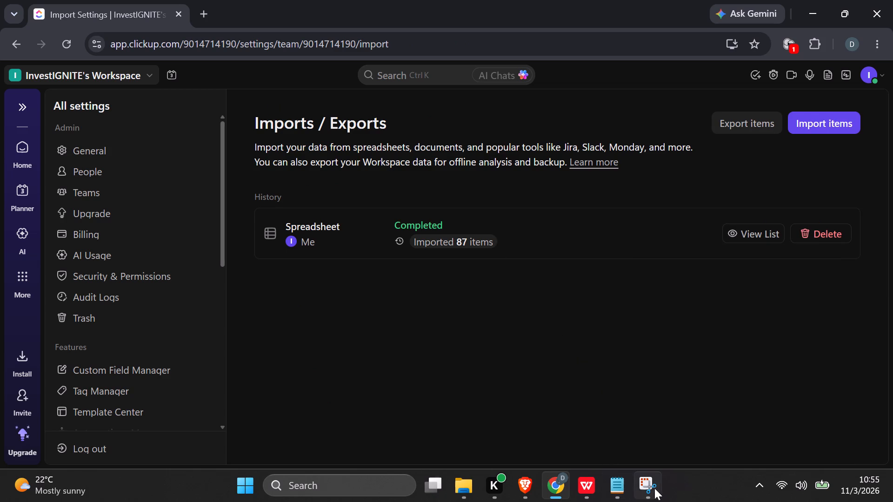
left_click(657, 488)
left_click(291, 196)
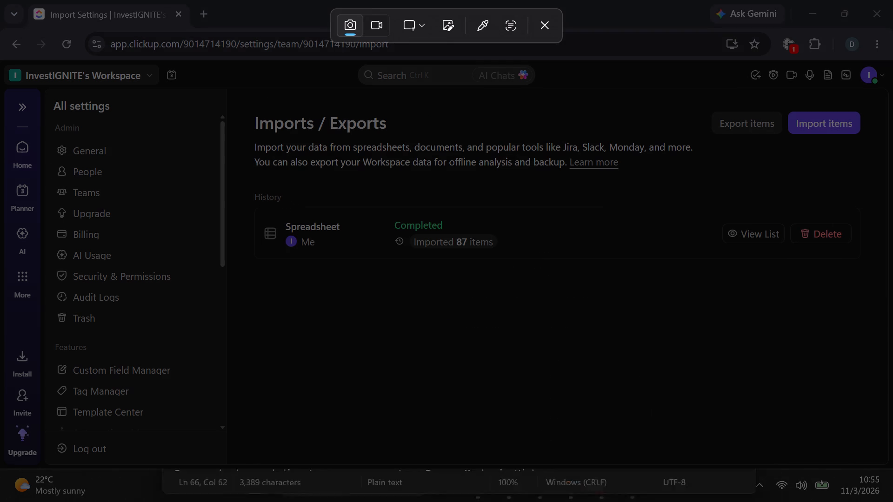
left_click_drag(10, 88, 765, 385)
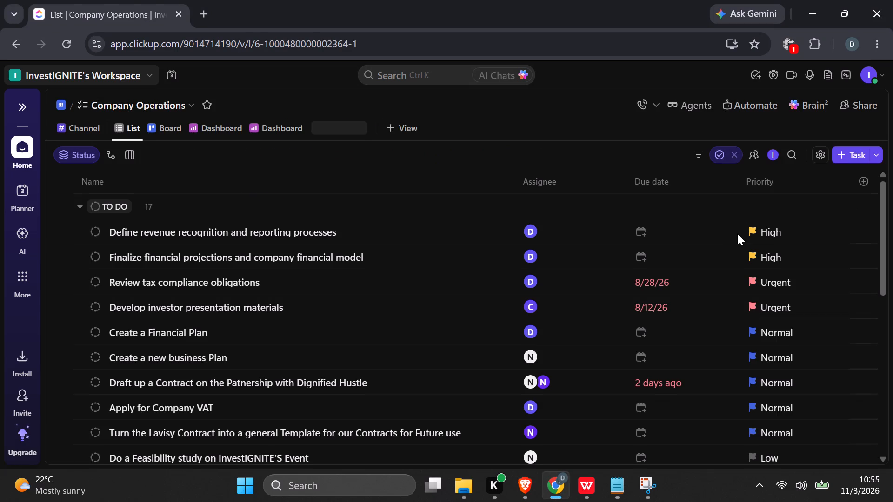
scroll(595, 357, "down", 7)
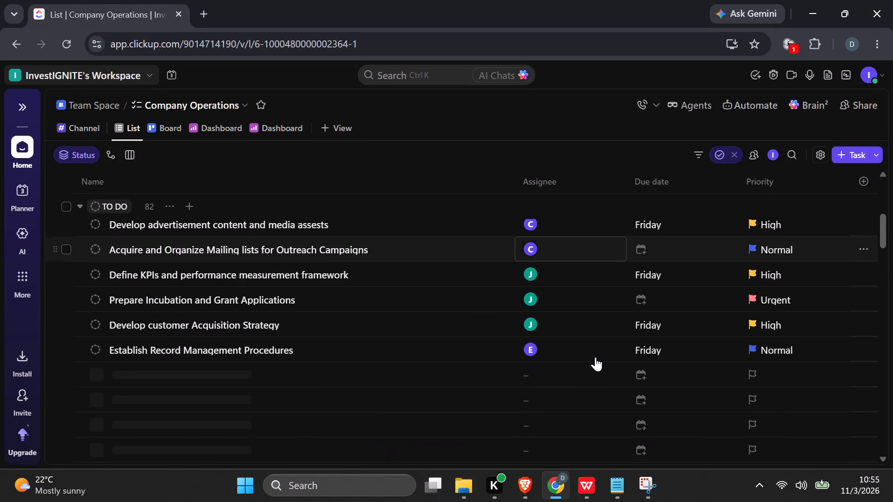
scroll(595, 357, "down", 2)
scroll(418, 346, "down", 13)
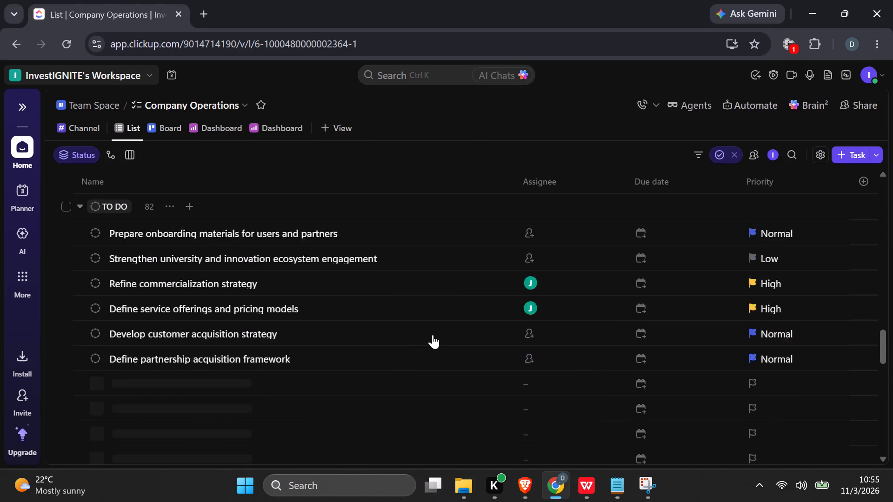
scroll(433, 335, "down", 8)
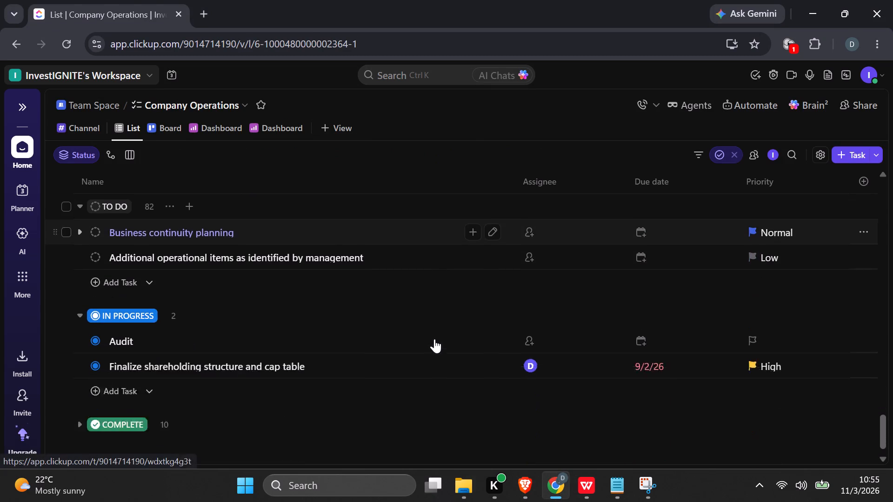
Delete the "Additional operational items as identified by management" task from the TO DO group.
scroll(102, 356, "up", 2)
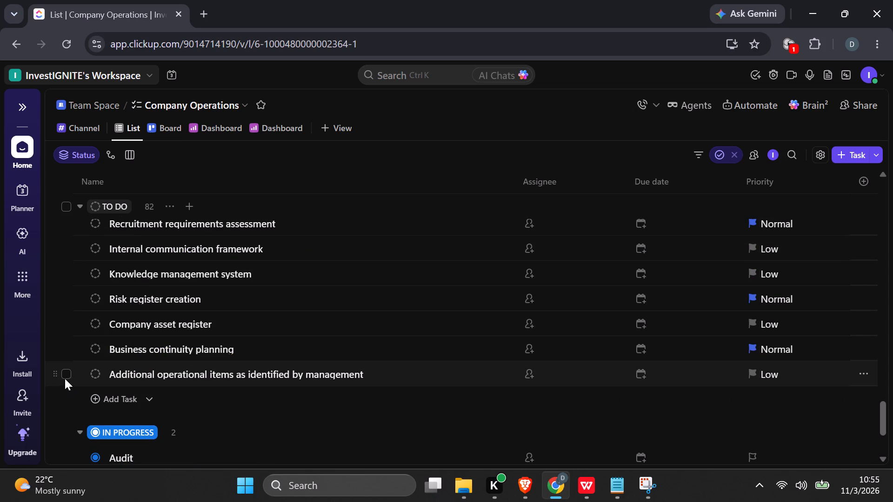
left_click(66, 376)
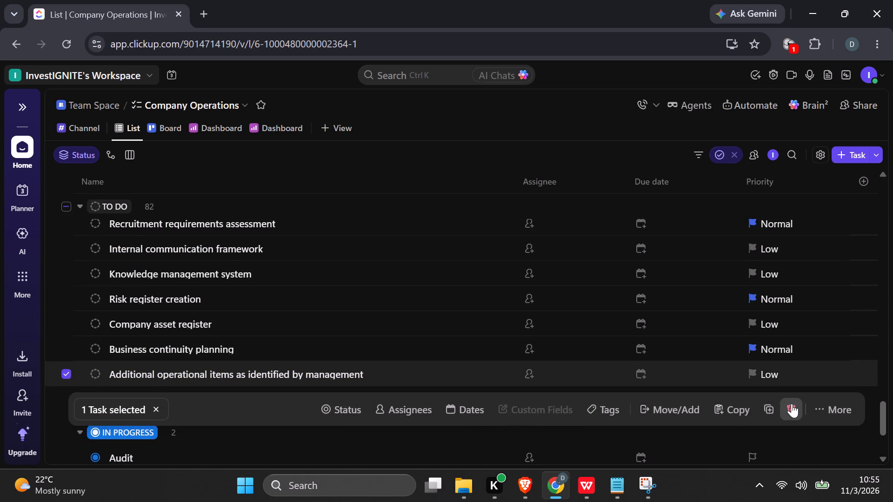
left_click(792, 403)
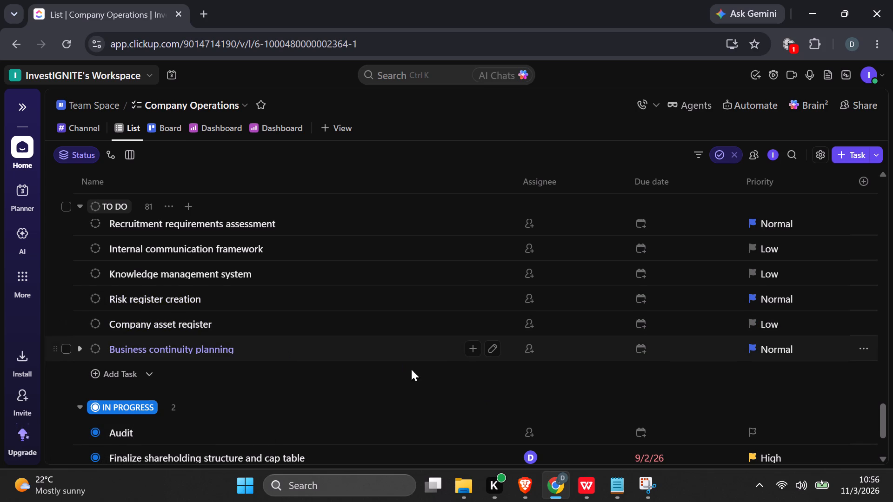
Assign the "Knowledge management system" task to the first workspace member with the initial E.
scroll(234, 340, "up", 1)
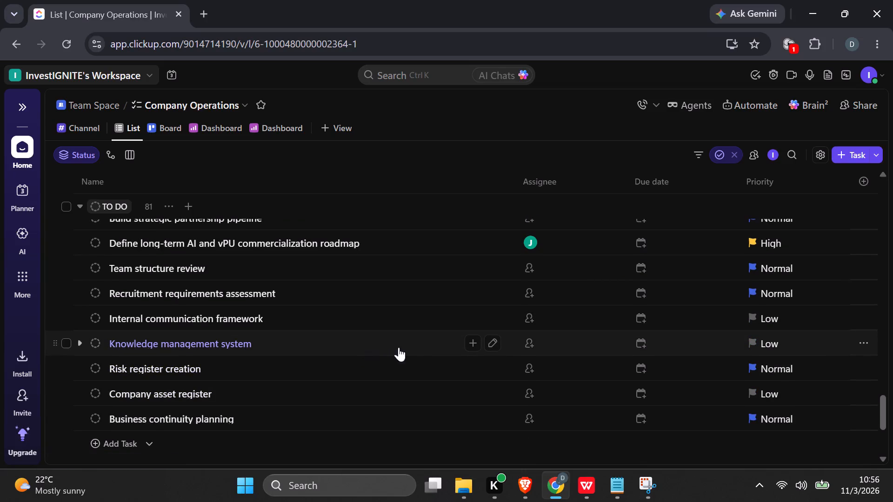
left_click(548, 344)
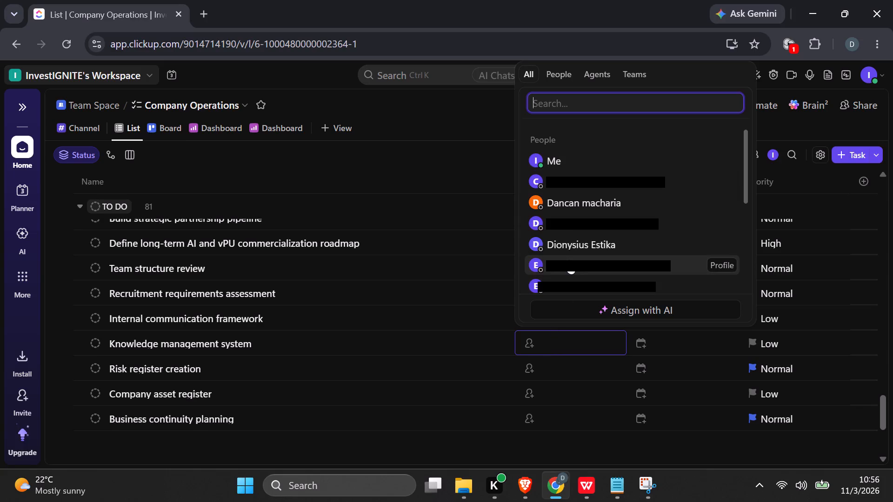
left_click(569, 260)
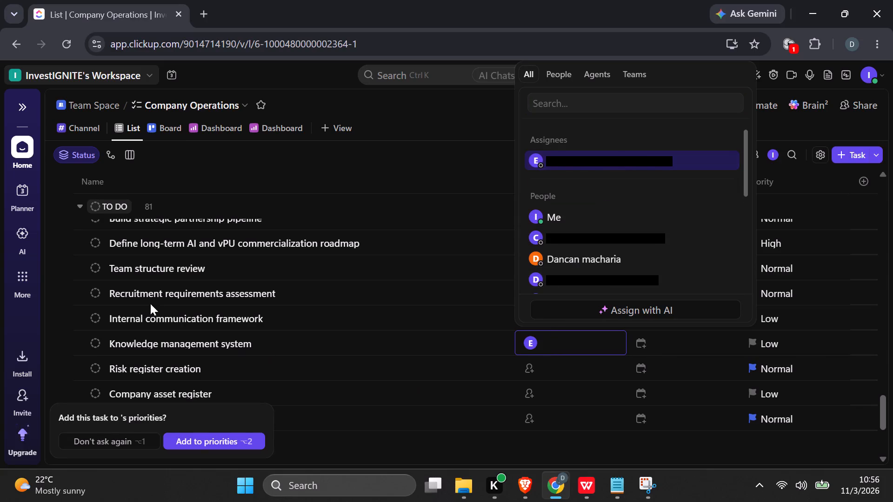
Assign the "Internal communication framework" task to the first workspace member with the initial E.
left_click(472, 313)
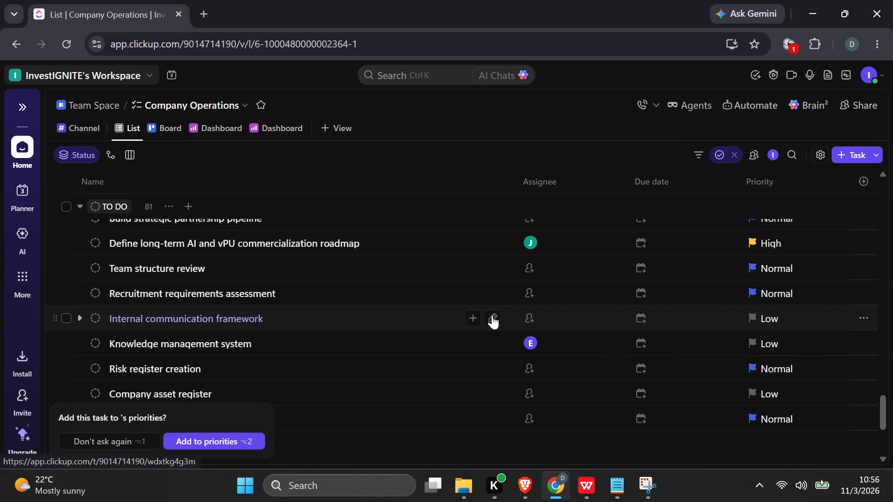
left_click(542, 322)
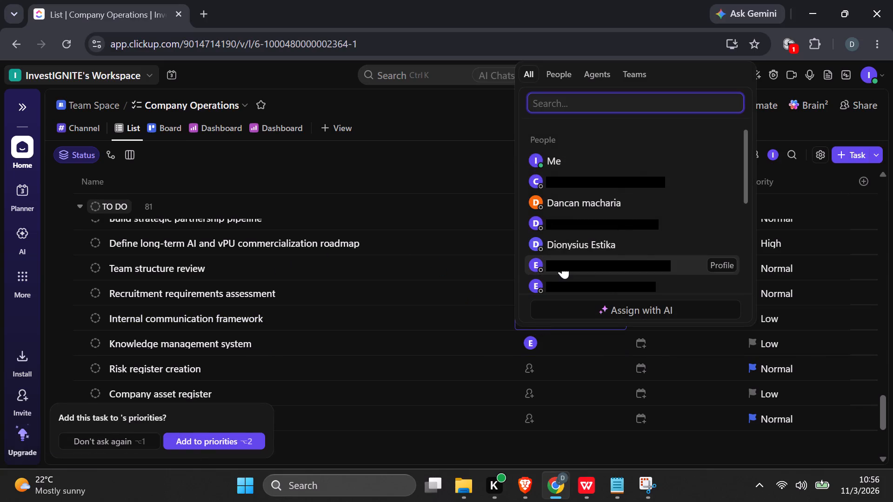
left_click(562, 264)
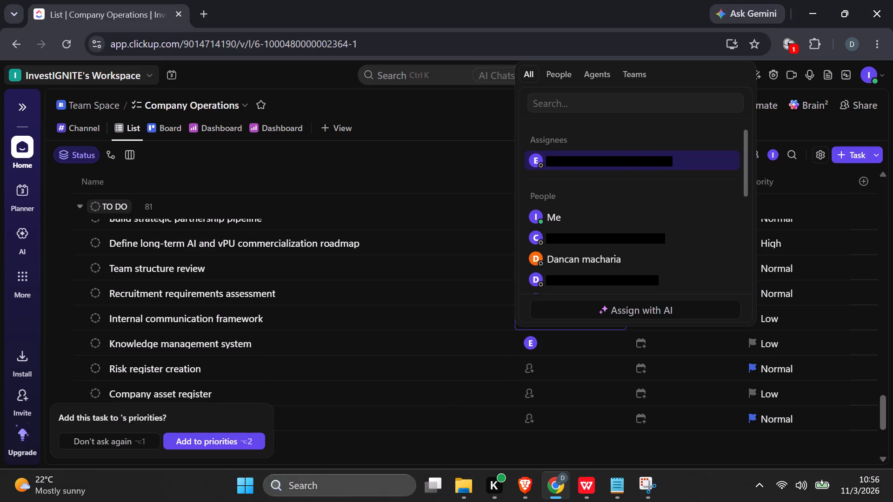
left_click(735, 490)
left_click(26, 314)
Return to the start of the TO DO group and place ClickUp side by side with the InvestIgnite action tracker in WPS Office.
scroll(440, 294, "up", 8)
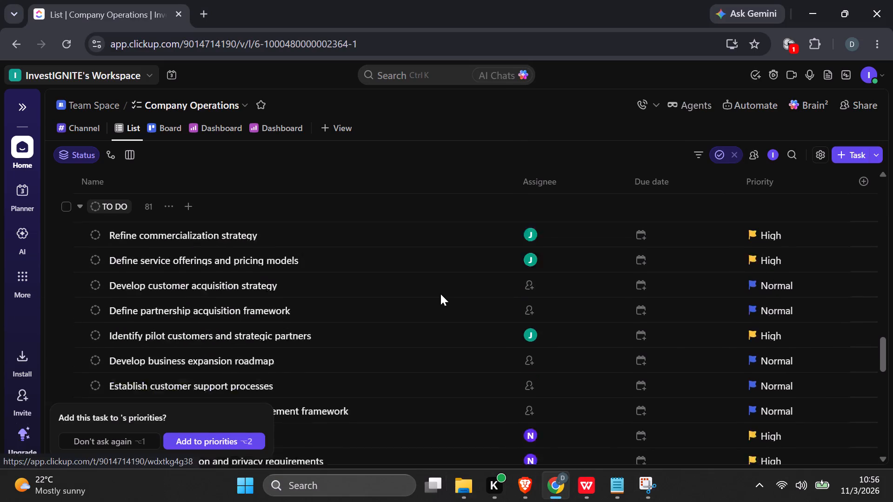
scroll(440, 294, "up", 12)
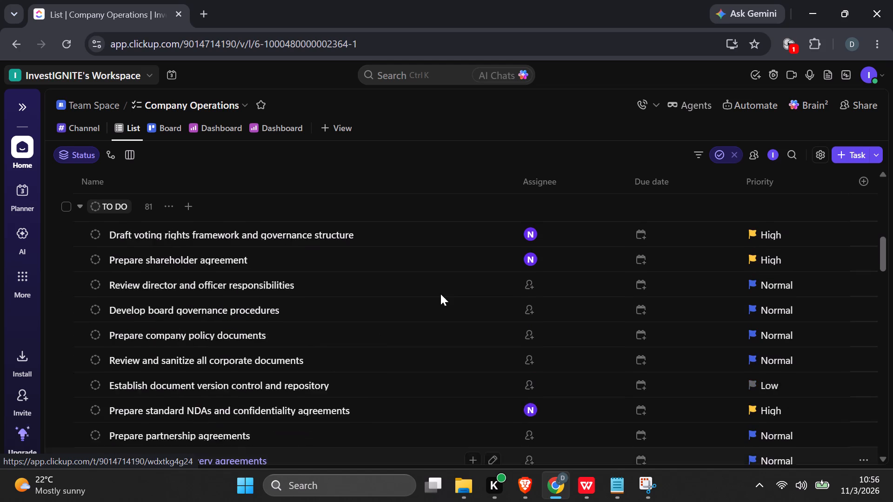
scroll(440, 294, "up", 15)
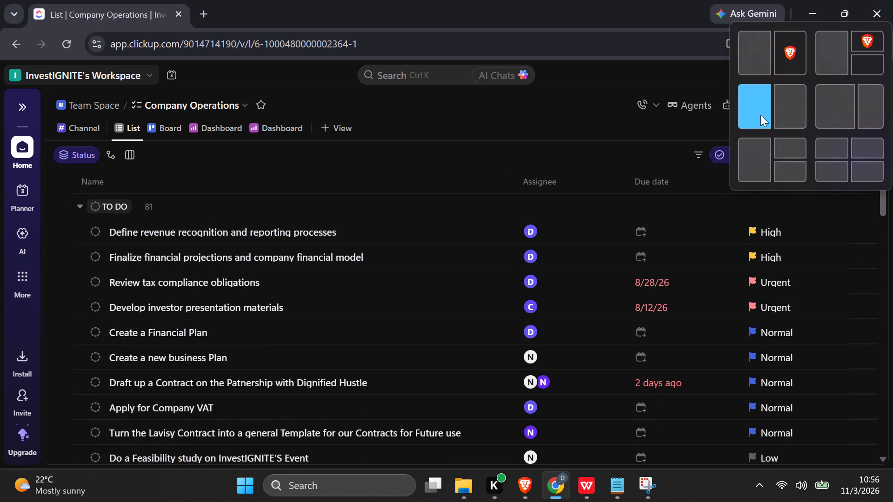
left_click(760, 115)
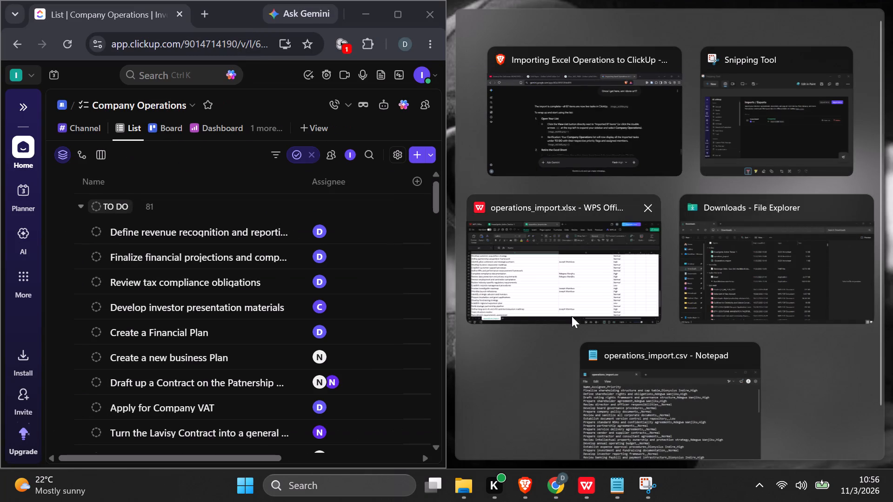
left_click(563, 277)
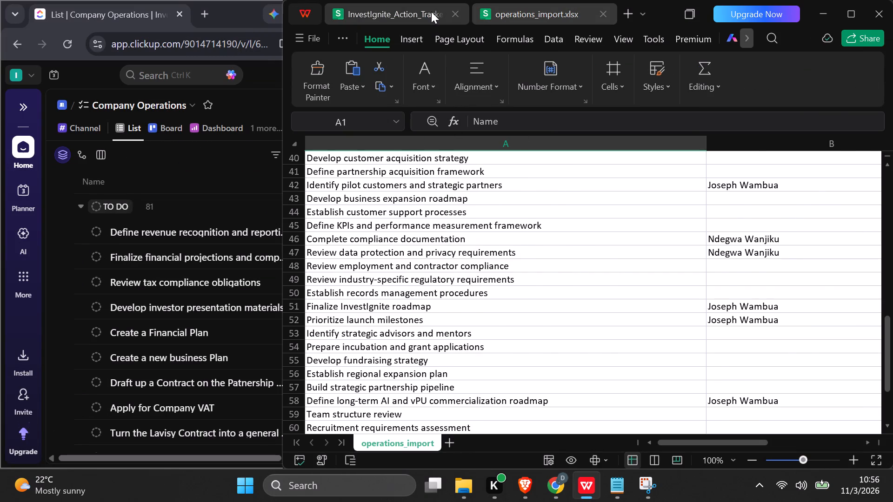
left_click(431, 12)
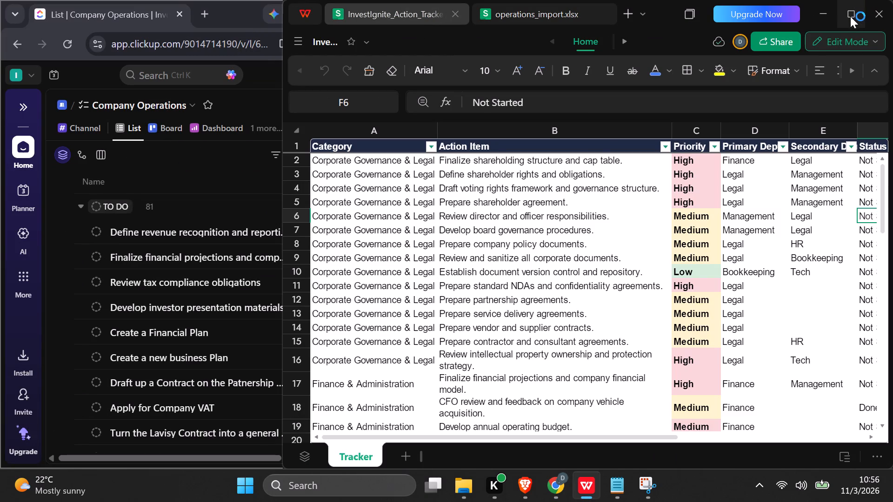
left_click(789, 101)
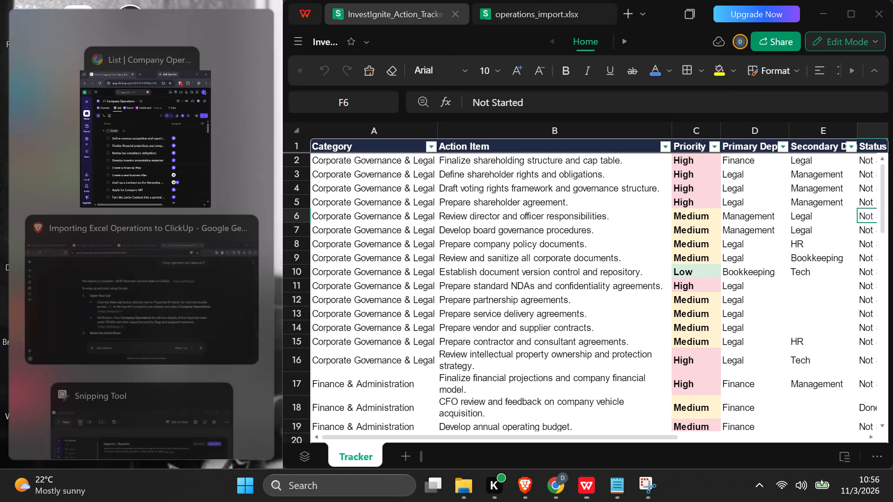
left_click(124, 121)
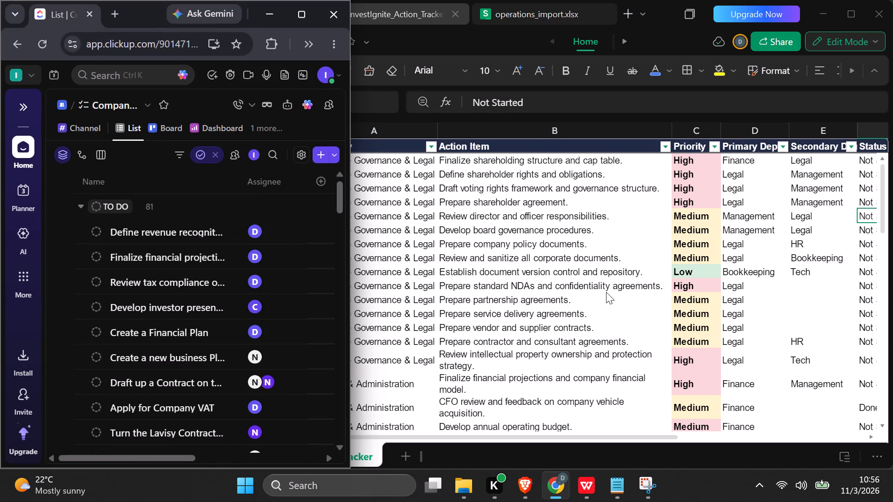
Compare the tracker's action items, statuses and personnel with the ClickUp TO DO tasks, then restore ClickUp to full-screen width.
scroll(599, 236, "left", 1)
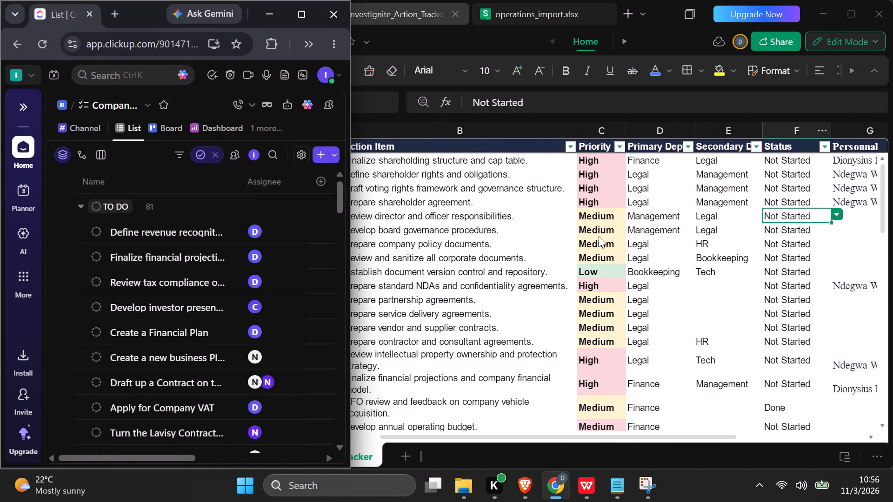
scroll(599, 236, "right", 1)
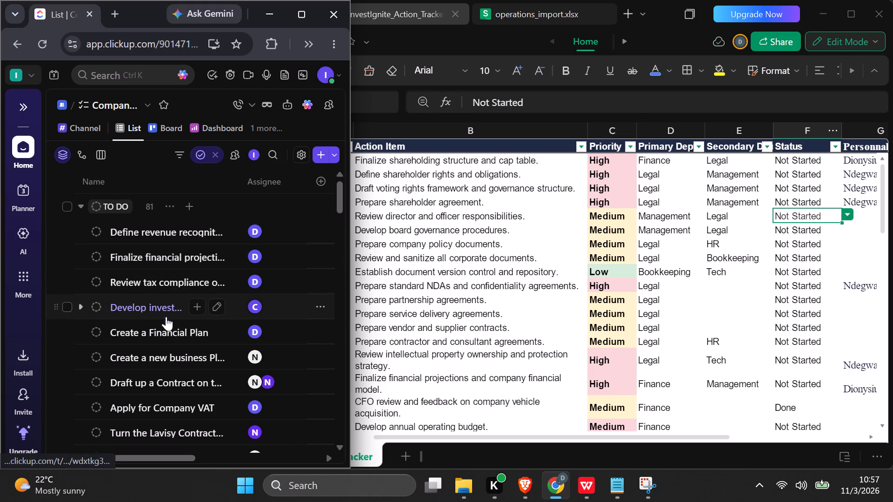
scroll(166, 333, "down", 3)
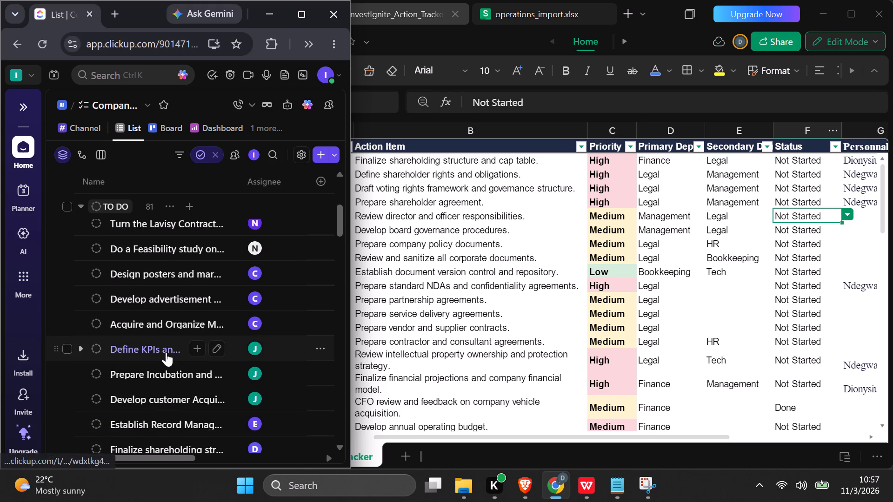
scroll(166, 352, "down", 3)
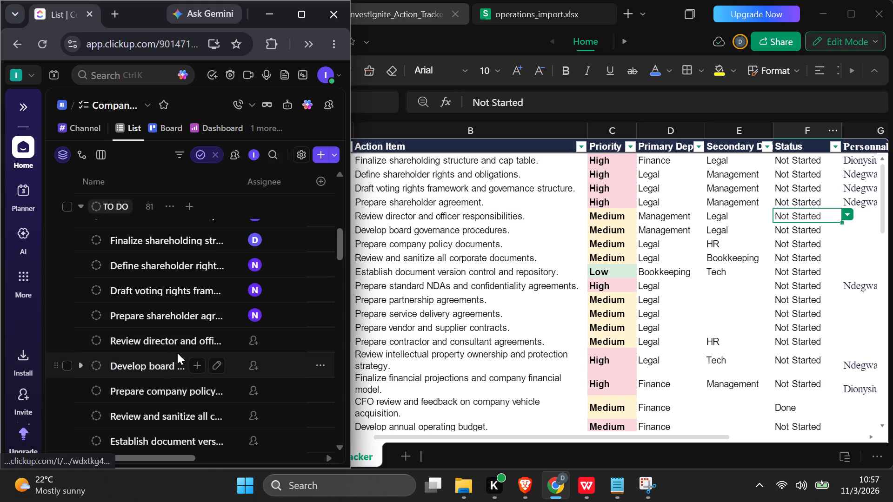
left_click(303, 17)
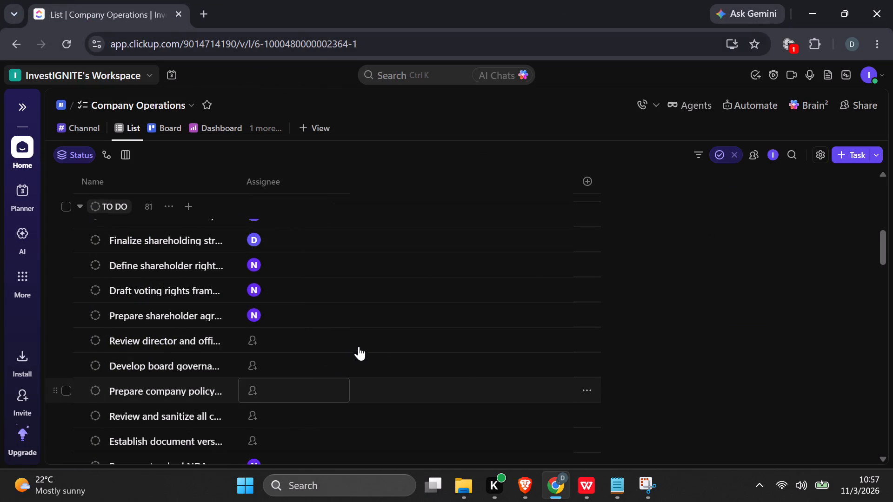
Mark the "Draft up a Contract on the Patnership with Dignified Hustle" task as complete and return to the list.
scroll(384, 327, "up", 7)
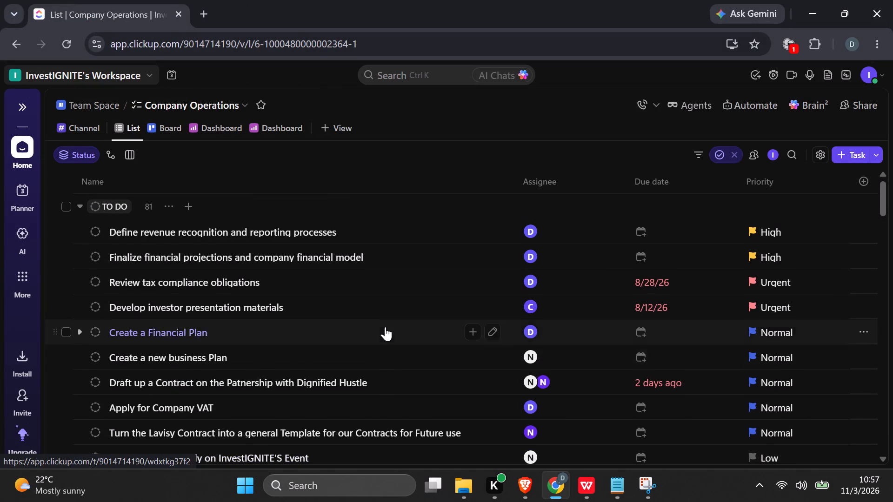
scroll(391, 332, "down", 1)
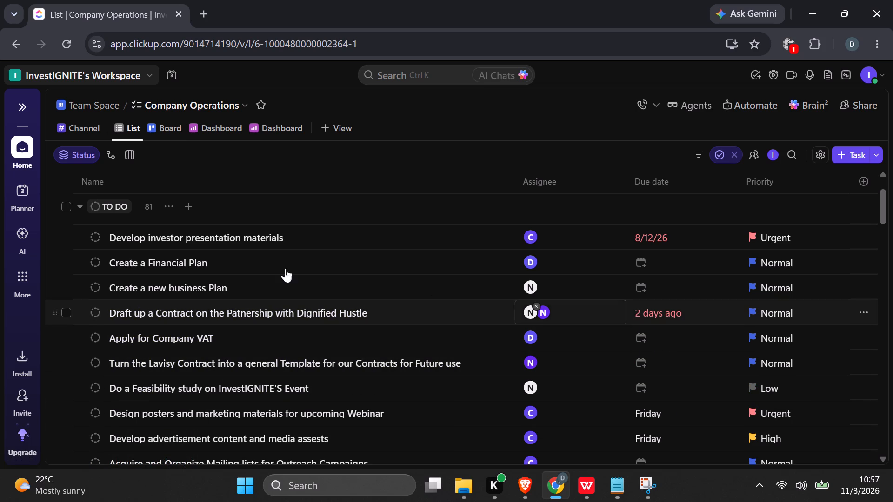
left_click(267, 311)
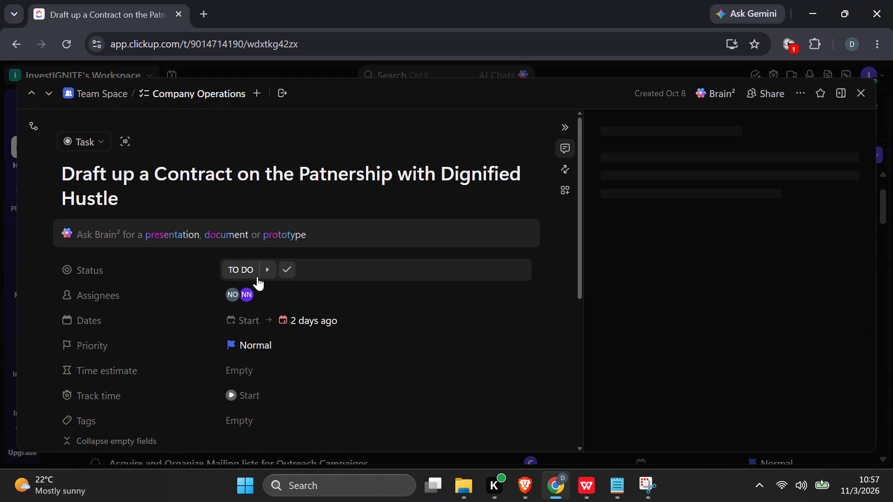
left_click(289, 269)
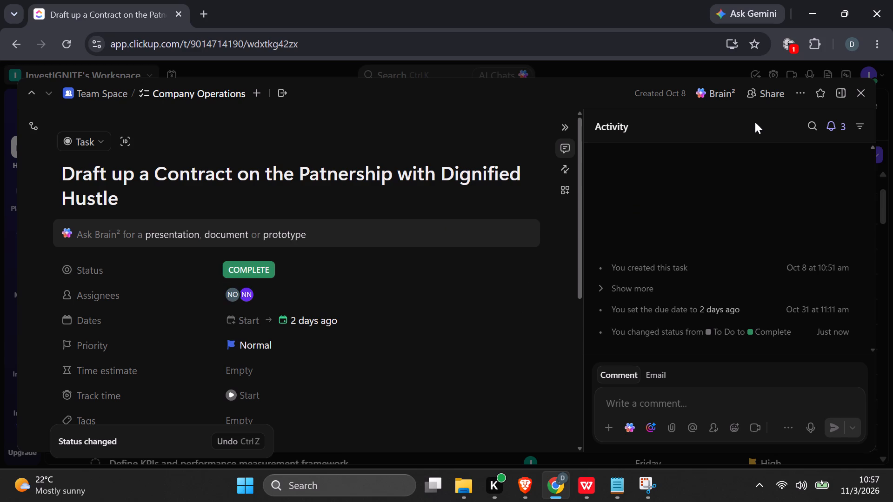
left_click(858, 90)
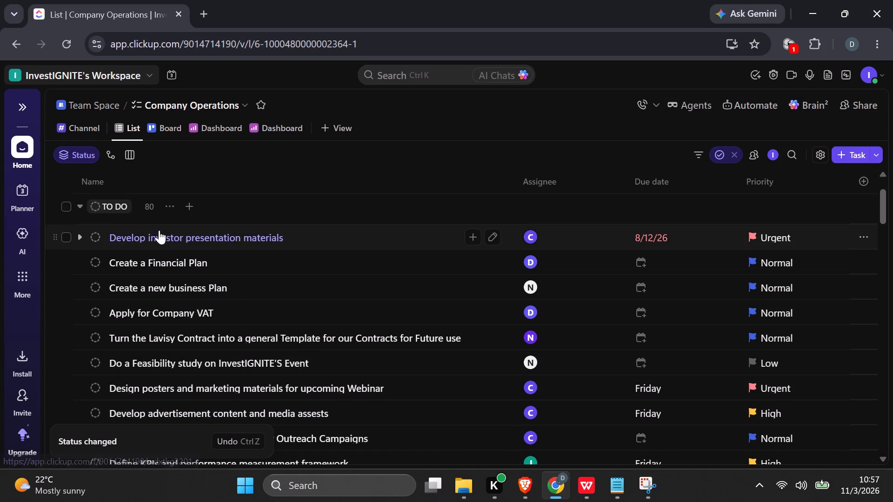
Mark the "Turn the Lavisy Contract into a general Template for our Contracts for Future use" task as complete and return to the list.
scroll(227, 248, "up", 3)
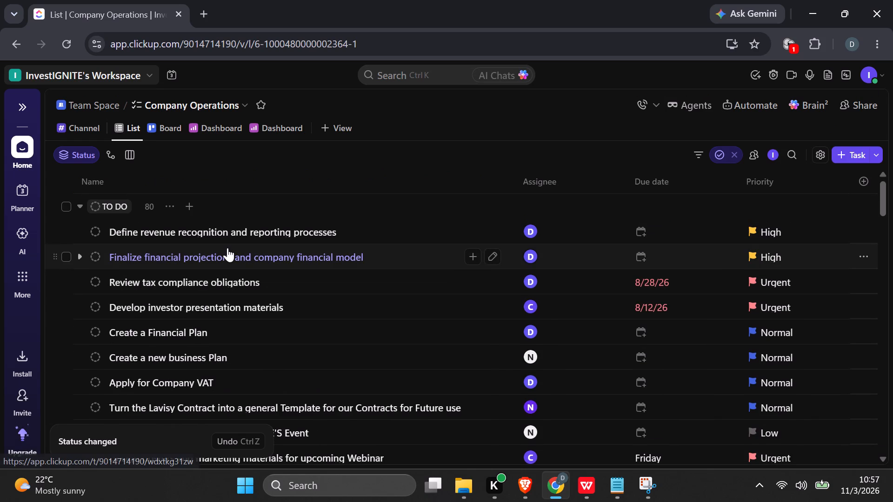
scroll(227, 248, "up", 4)
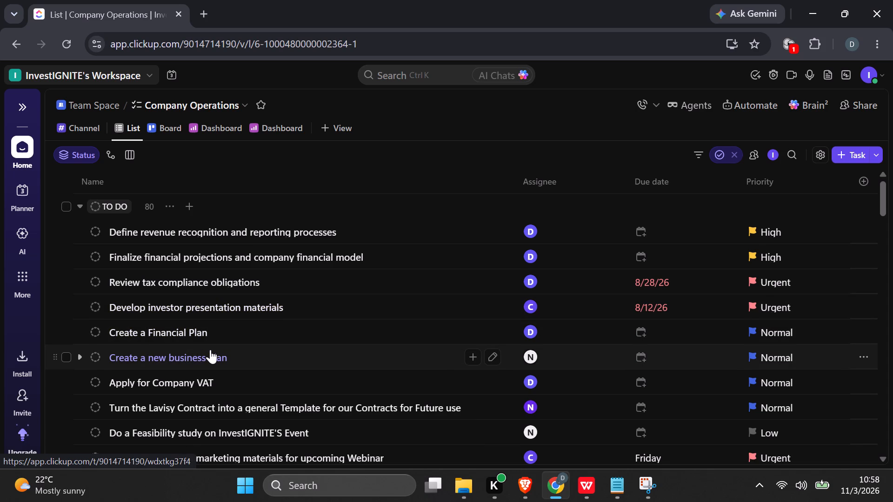
scroll(210, 350, "down", 1)
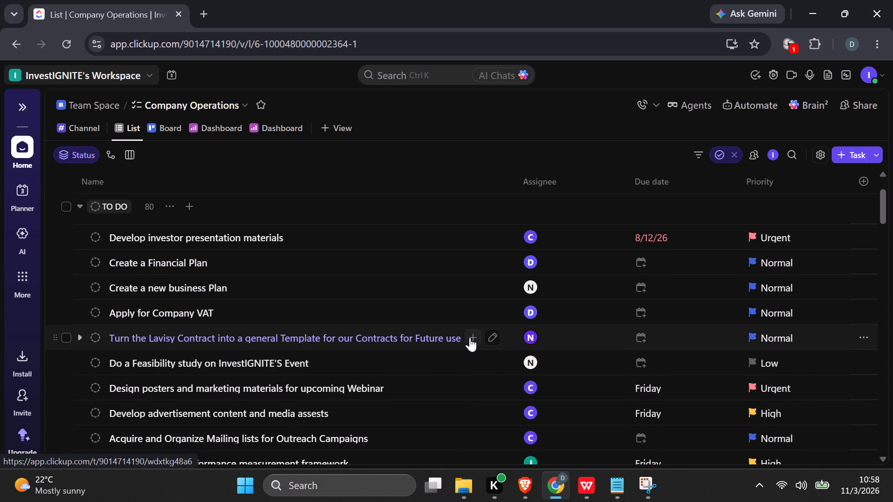
left_click(347, 343)
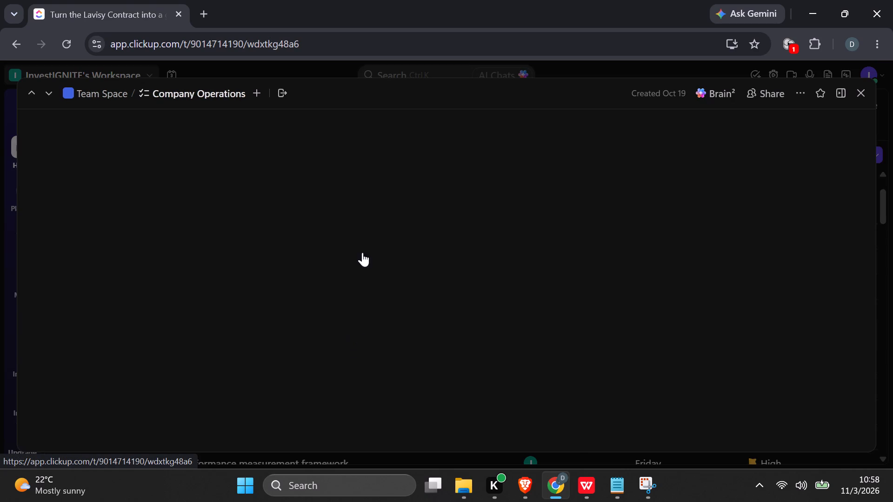
left_click(284, 276)
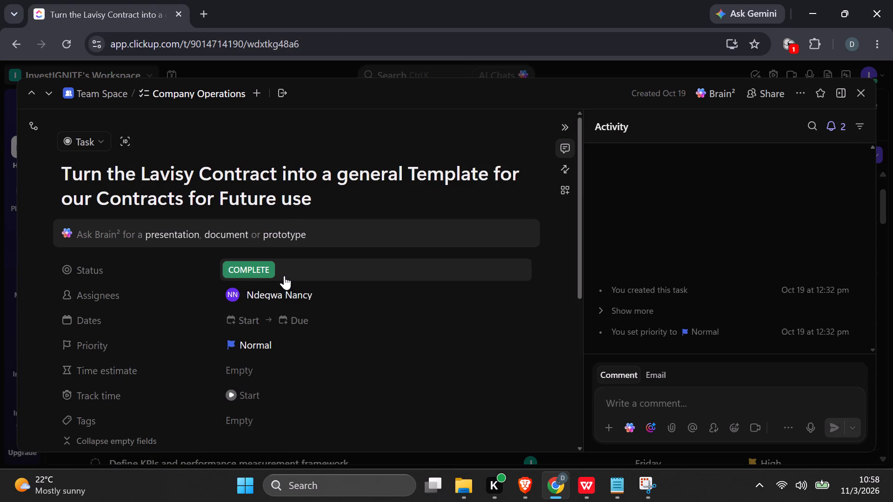
left_click(870, 92)
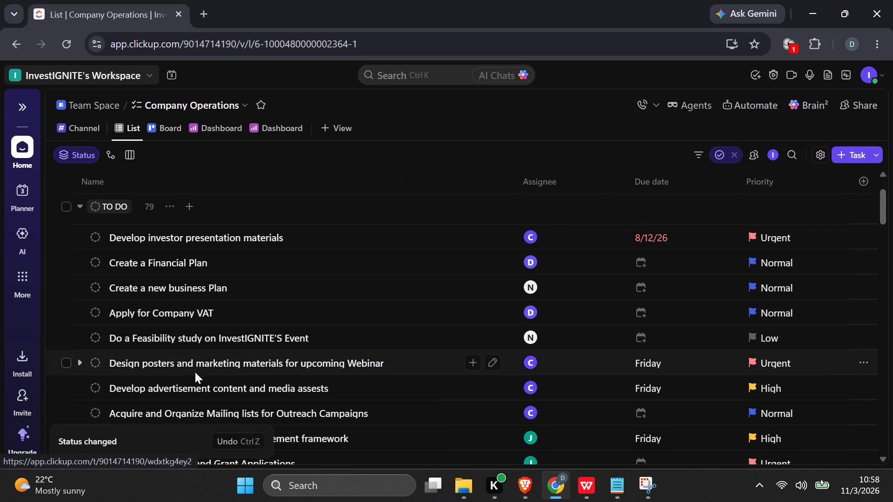
Review the following TO DO tasks and open the assignee selection of "Draft voting rights framework and governance structure".
scroll(249, 367, "down", 1)
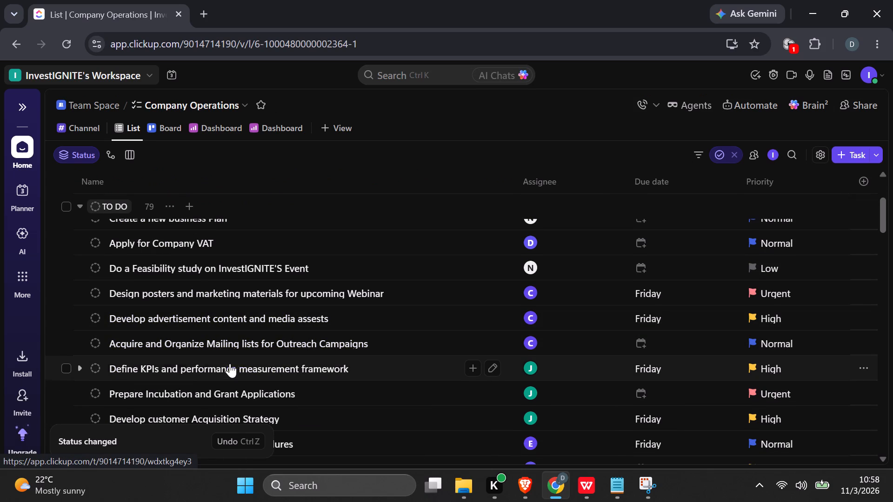
scroll(240, 358, "down", 1)
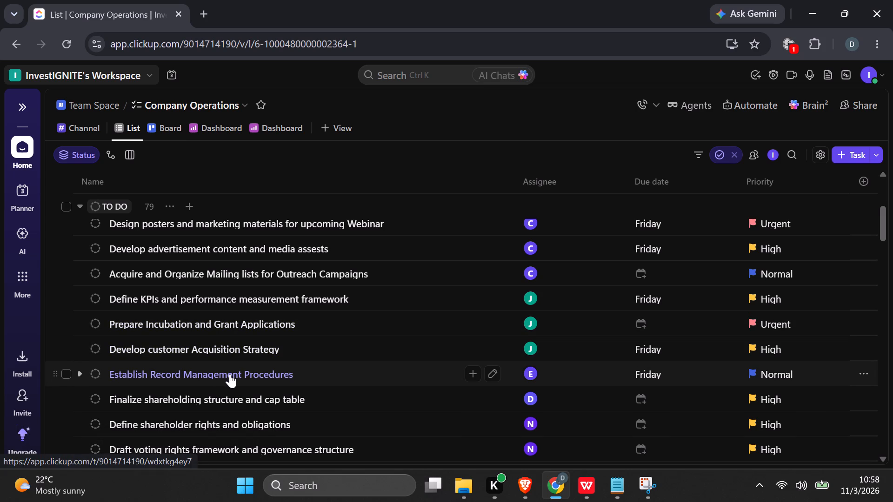
scroll(222, 387, "down", 1)
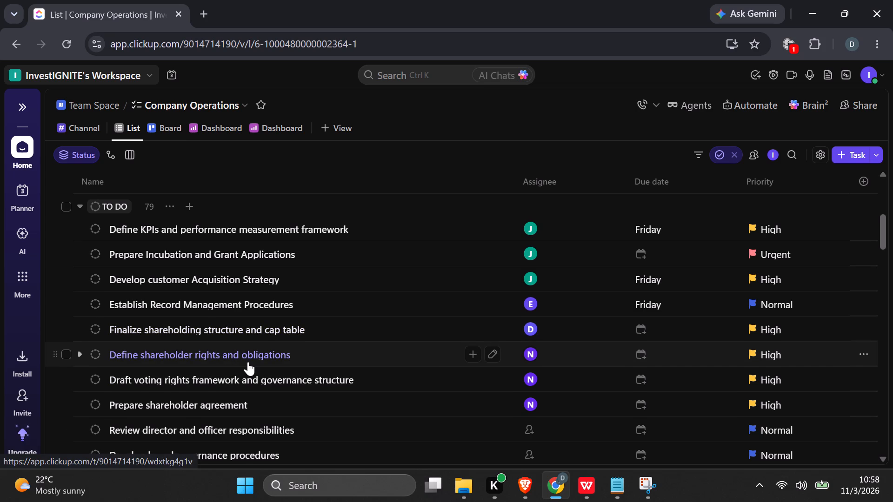
scroll(248, 362, "down", 1)
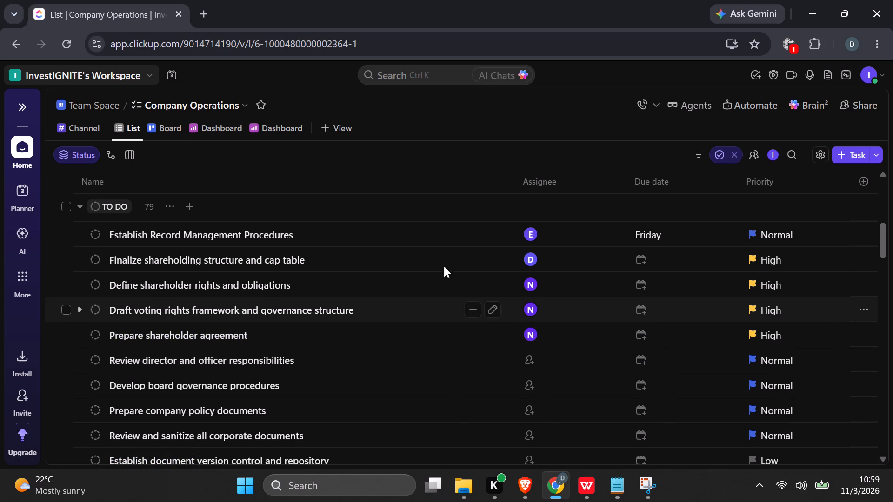
left_click(542, 312)
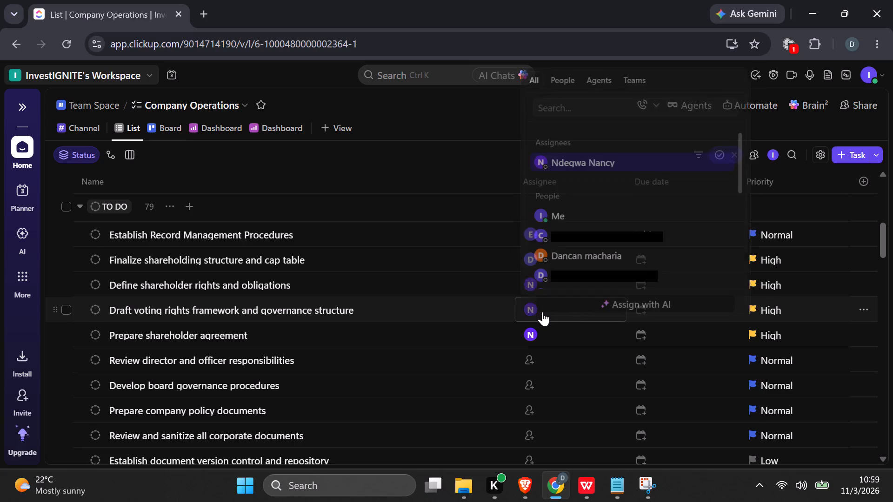